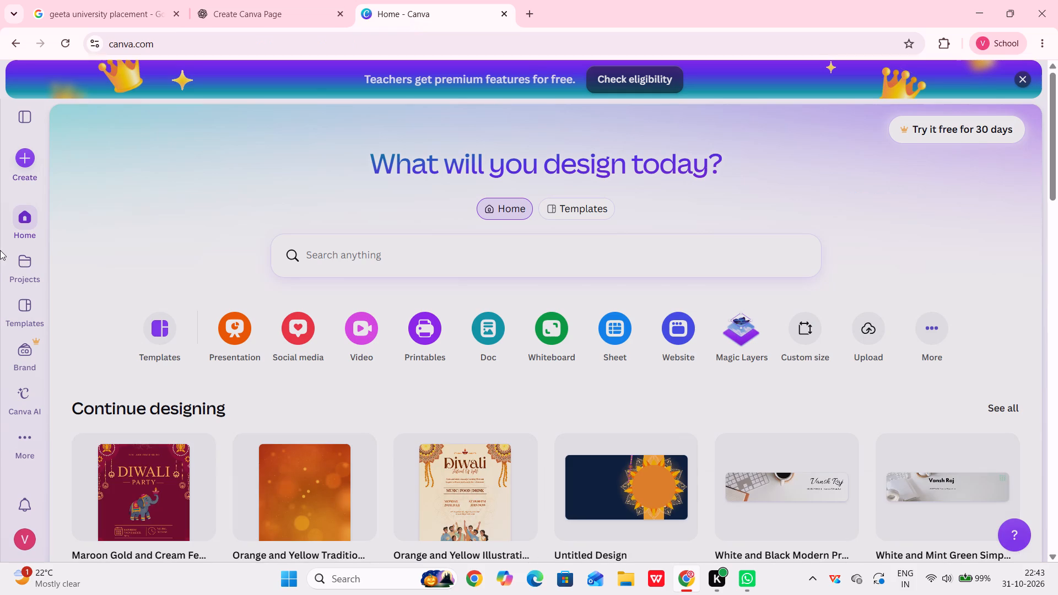
Open the design creation options and browse the suggested, popular and new design types for a suitable poster format.
left_click(26, 170)
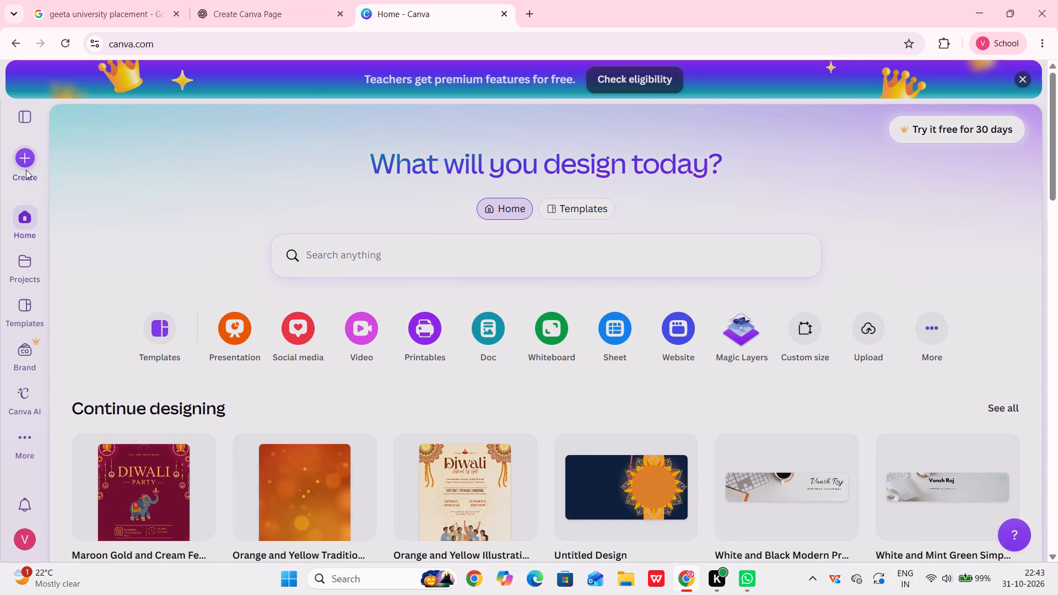
left_click(26, 157)
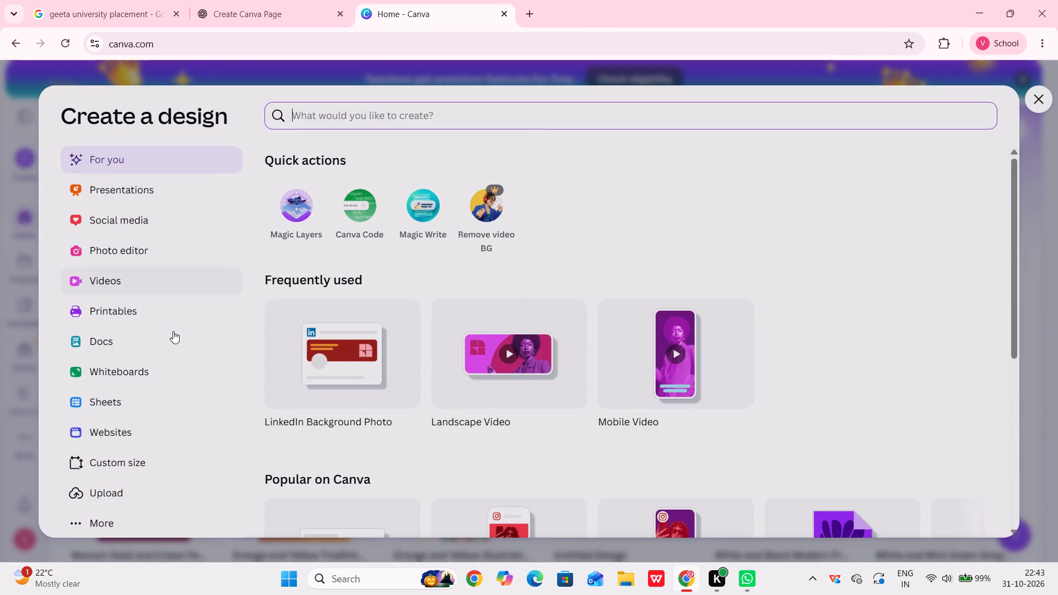
scroll(317, 378, "down", 3)
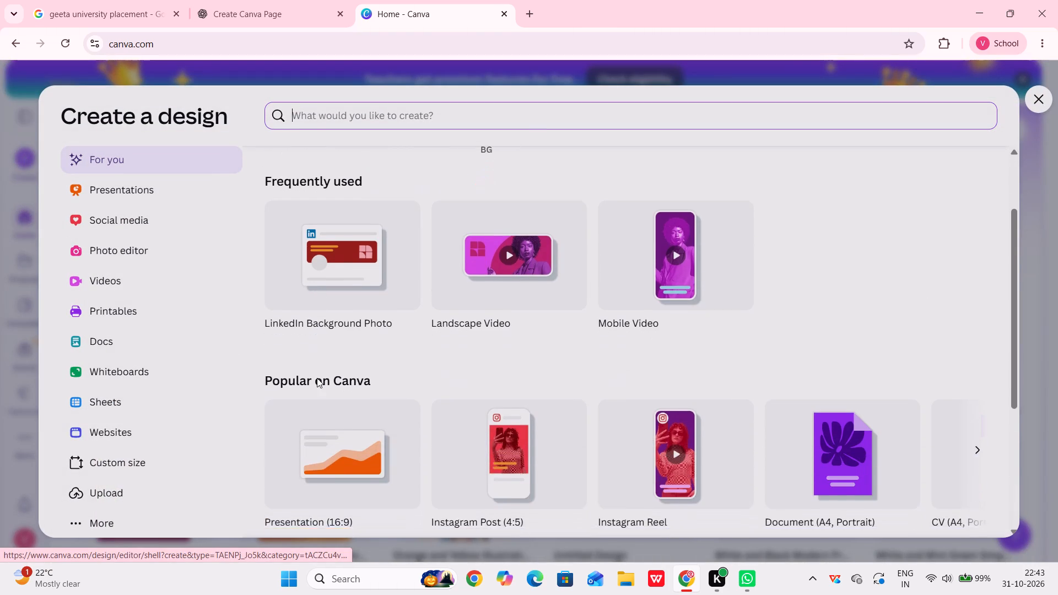
scroll(317, 378, "down", 3)
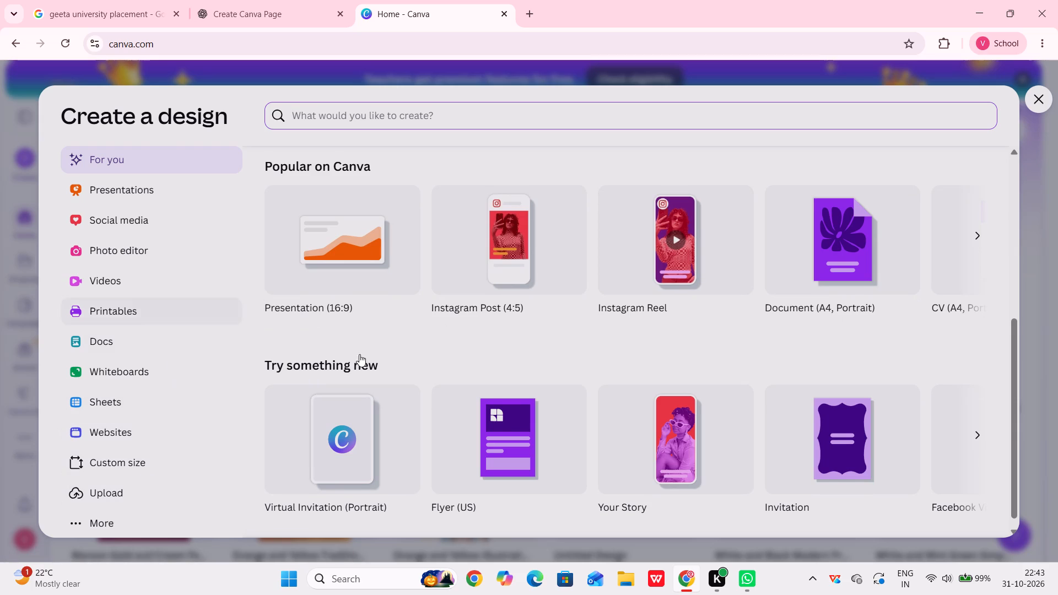
scroll(359, 354, "down", 3)
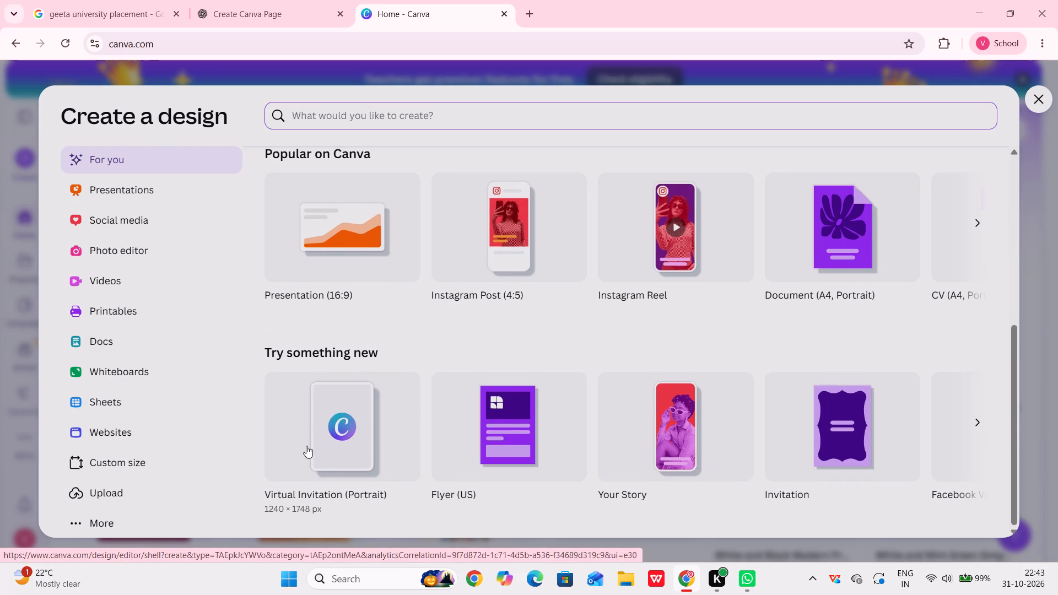
scroll(306, 446, "down", 1)
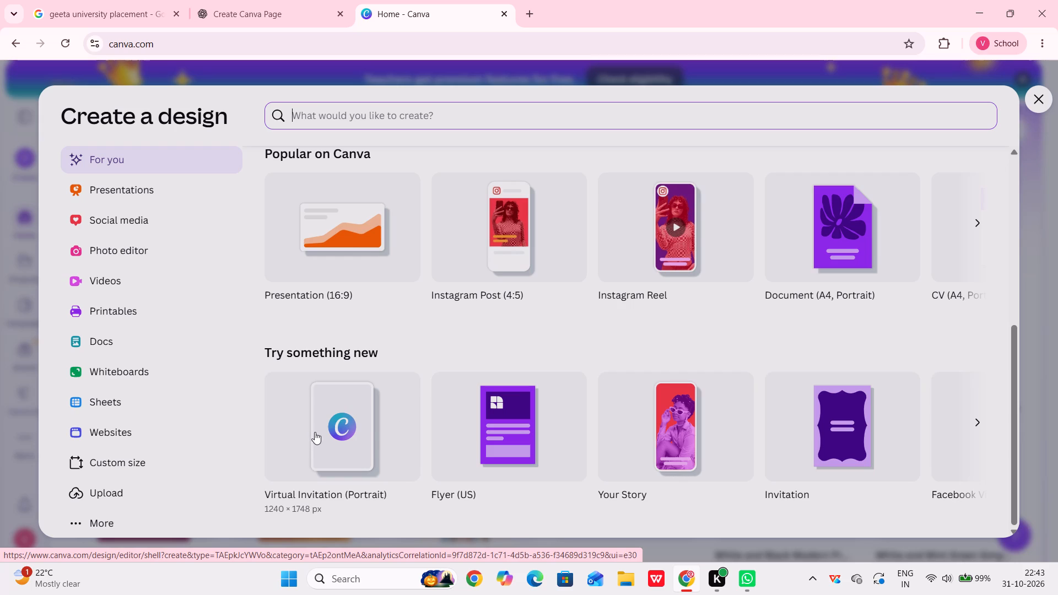
scroll(142, 325, "down", 1)
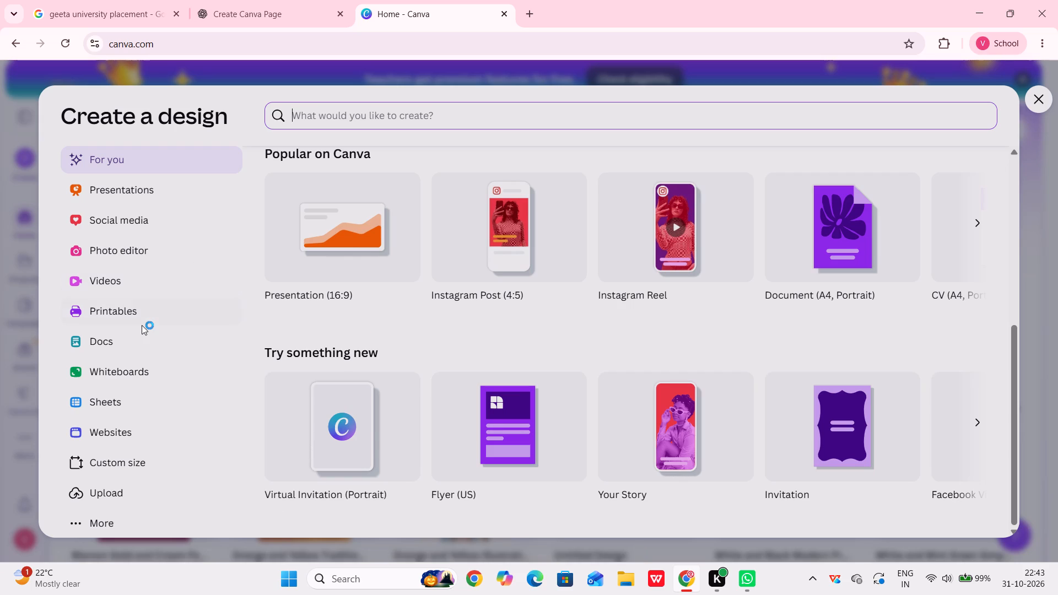
scroll(142, 325, "down", 1)
Browse the additional design types and create a blank A5 Document from the common layouts and sizes.
left_click(87, 524)
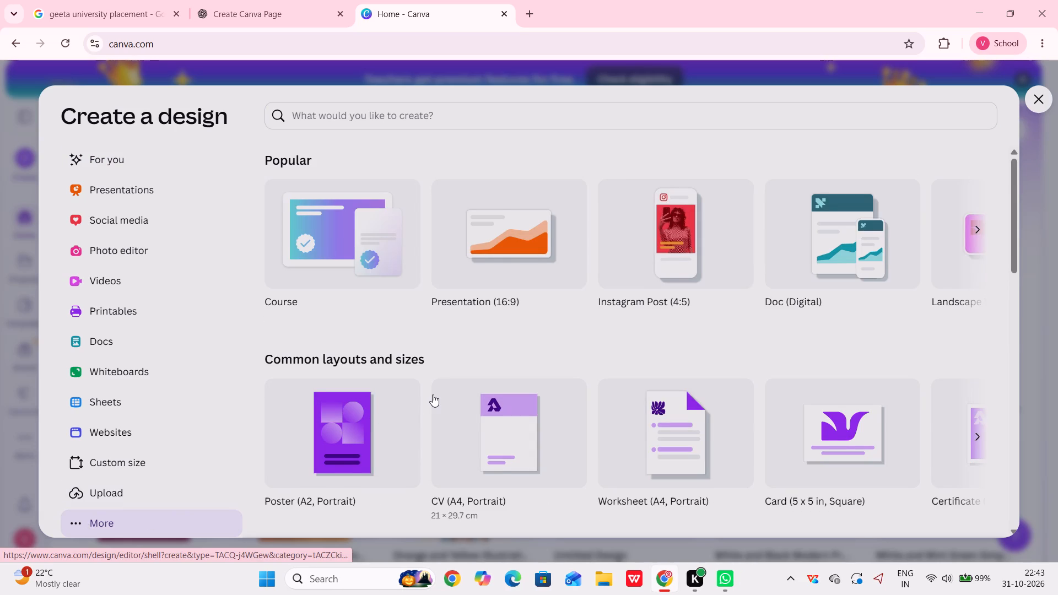
scroll(433, 394, "down", 1)
scroll(672, 320, "left", 2)
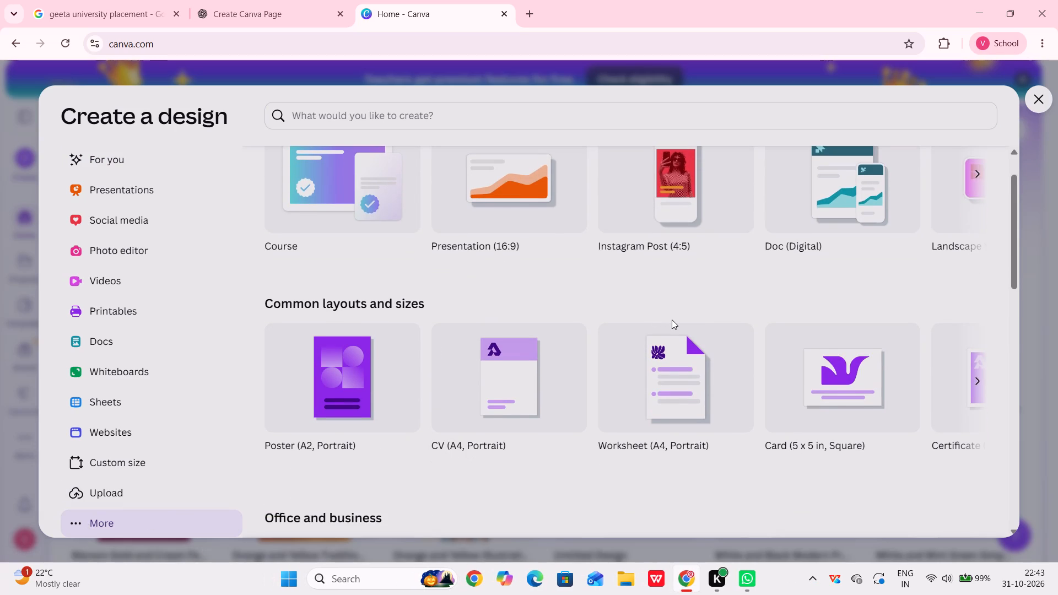
scroll(724, 356, "left", 2)
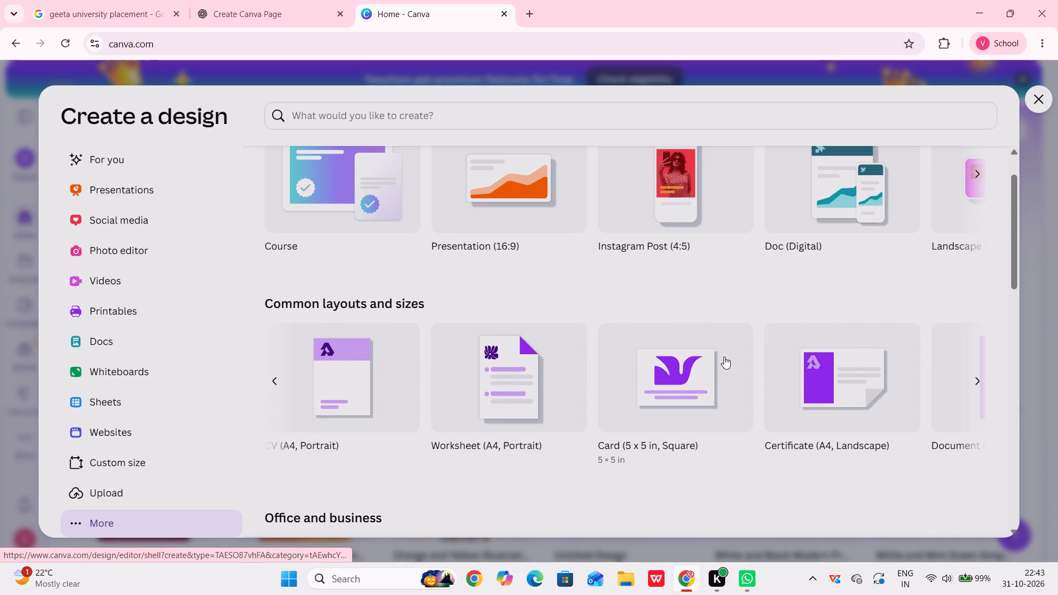
scroll(724, 356, "left", 11)
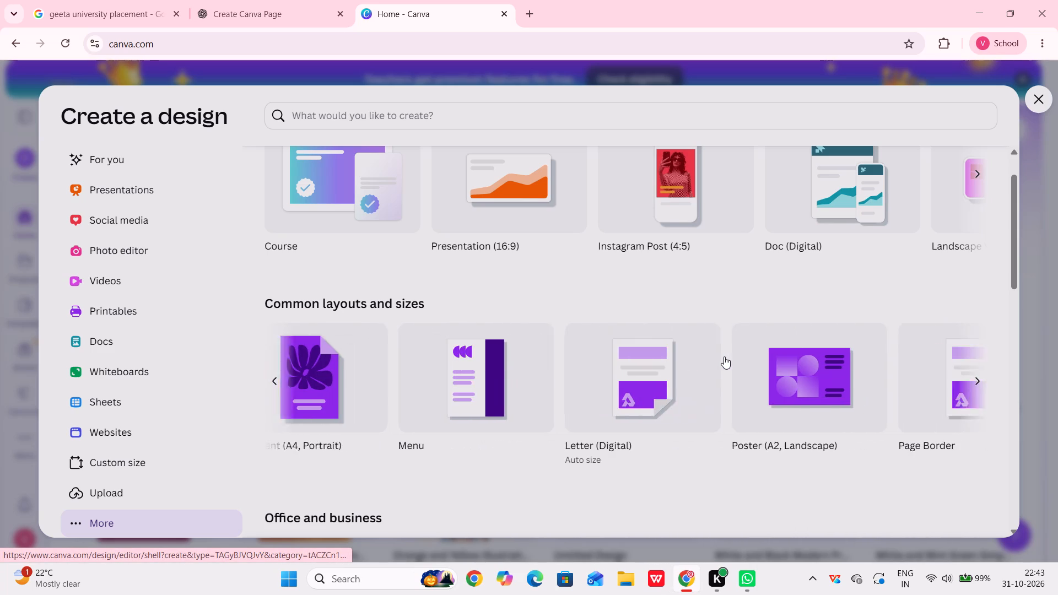
scroll(724, 356, "left", 6)
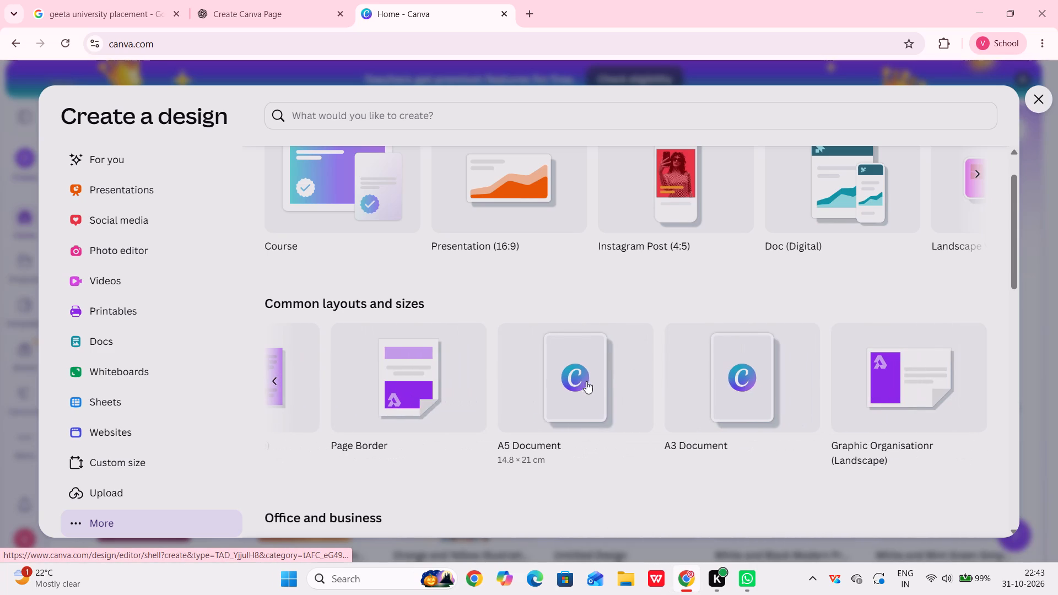
left_click(562, 382)
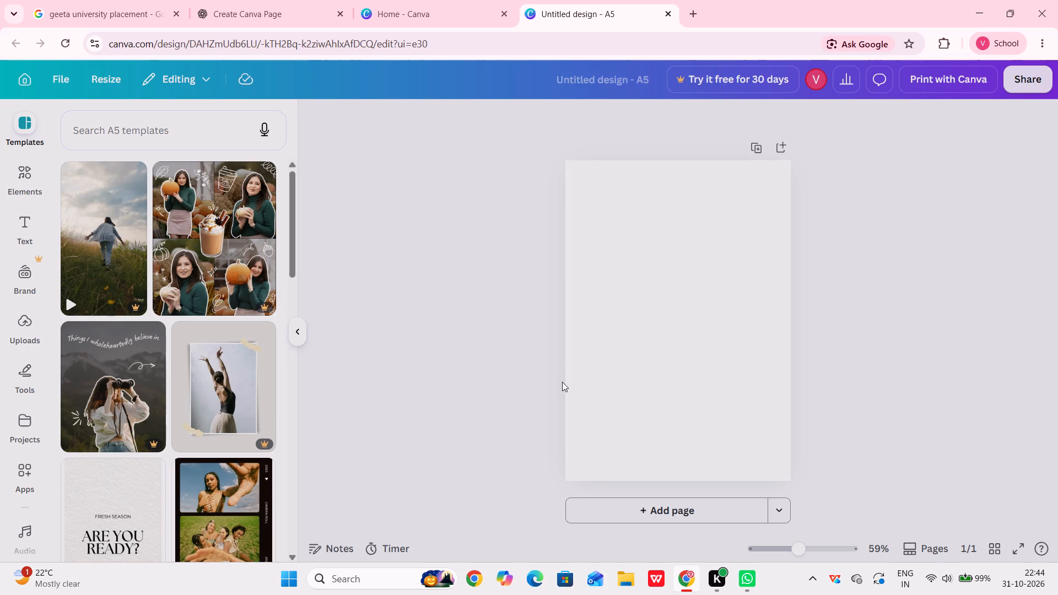
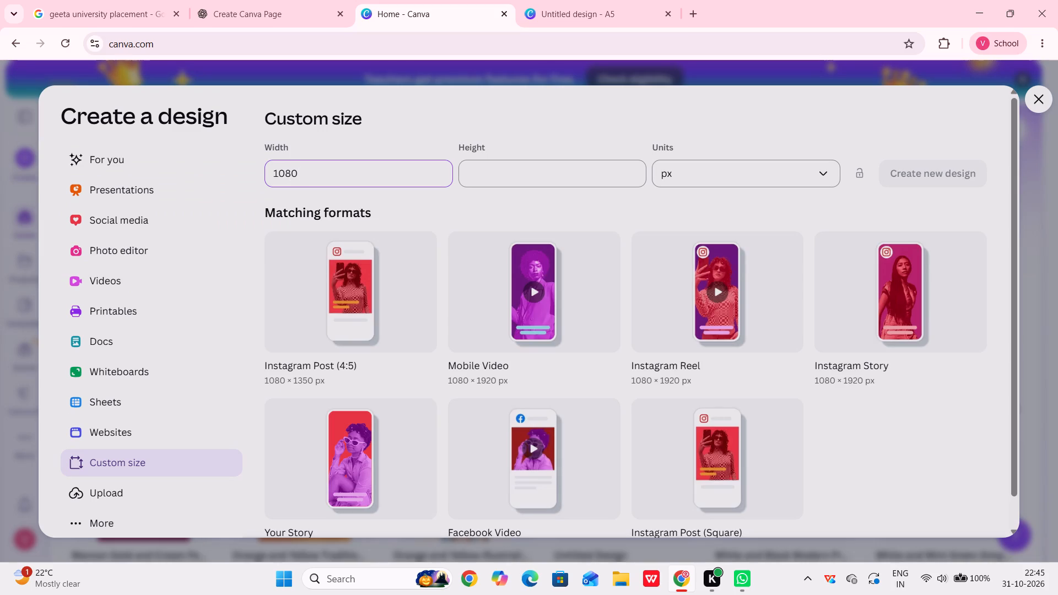
type("pz")
key("space")
key("space")
key("space")
left_click(325, 170)
key("space")
key("space")
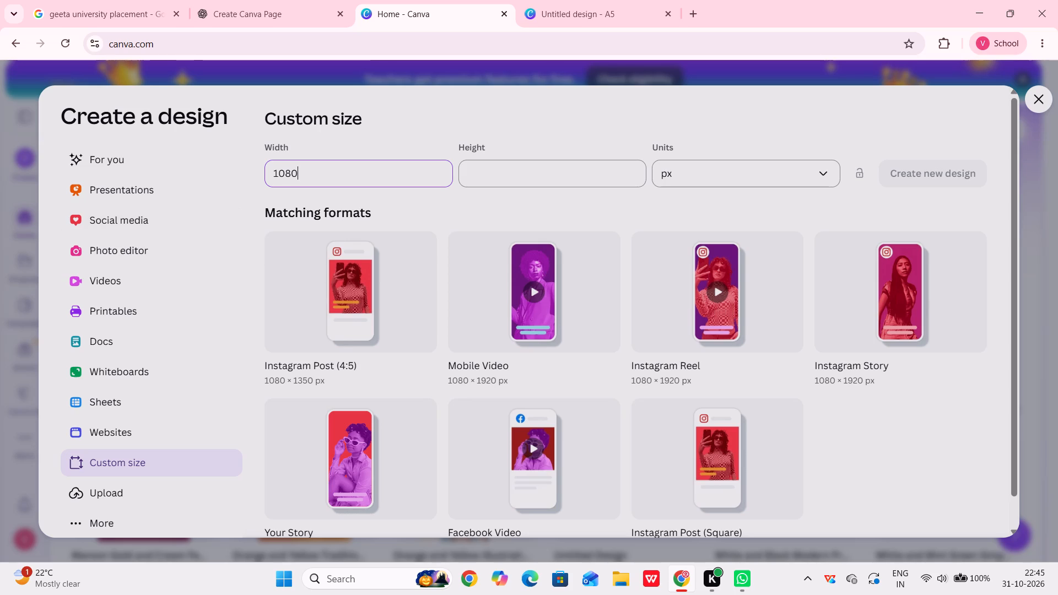
Set the height to 1350 px, create the new design and close the Canva home page.
triple_click(523, 178)
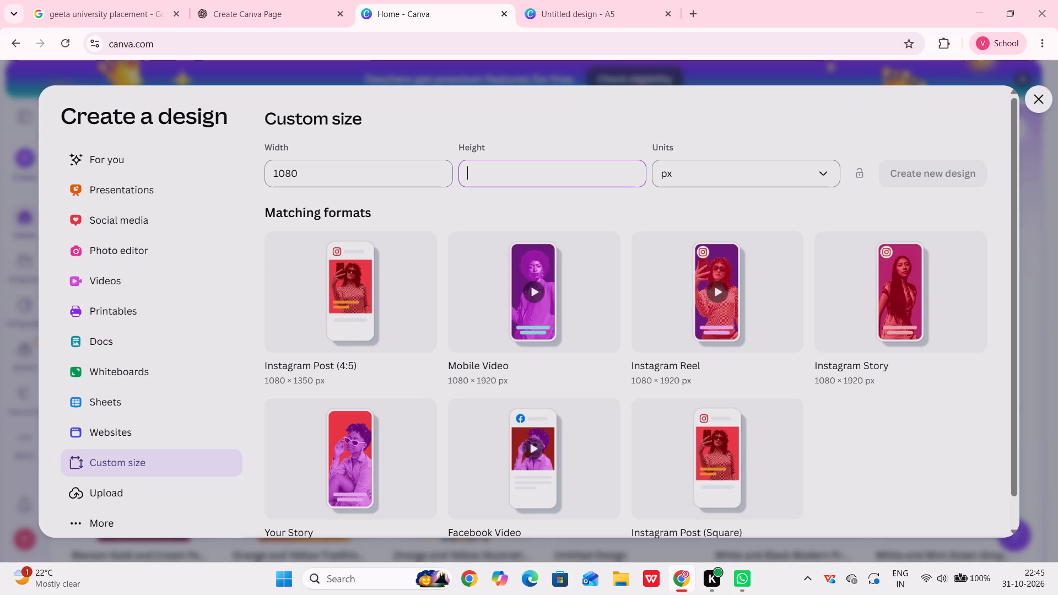
type("13")
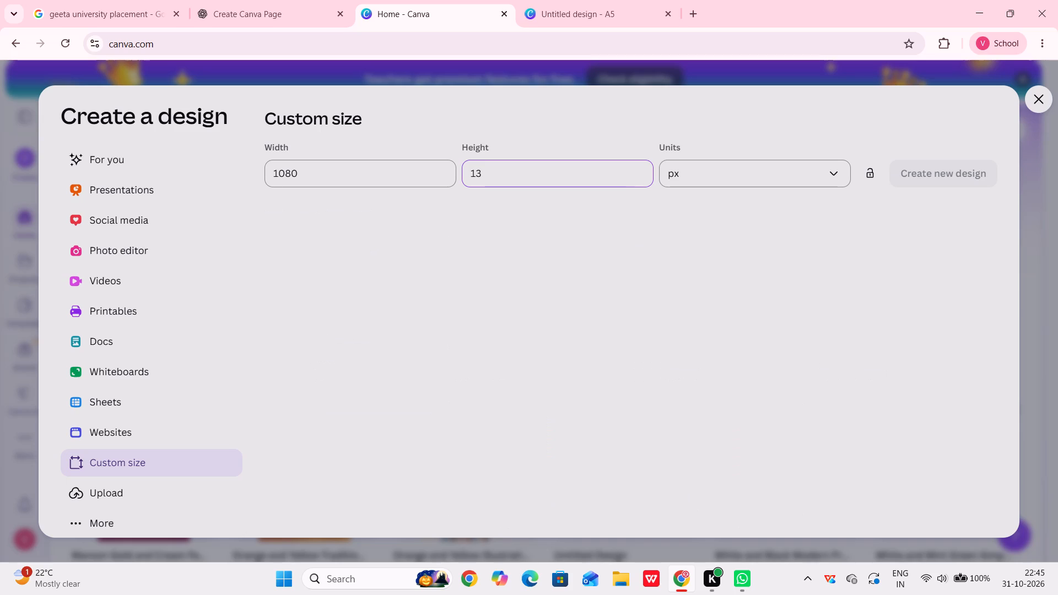
type("50")
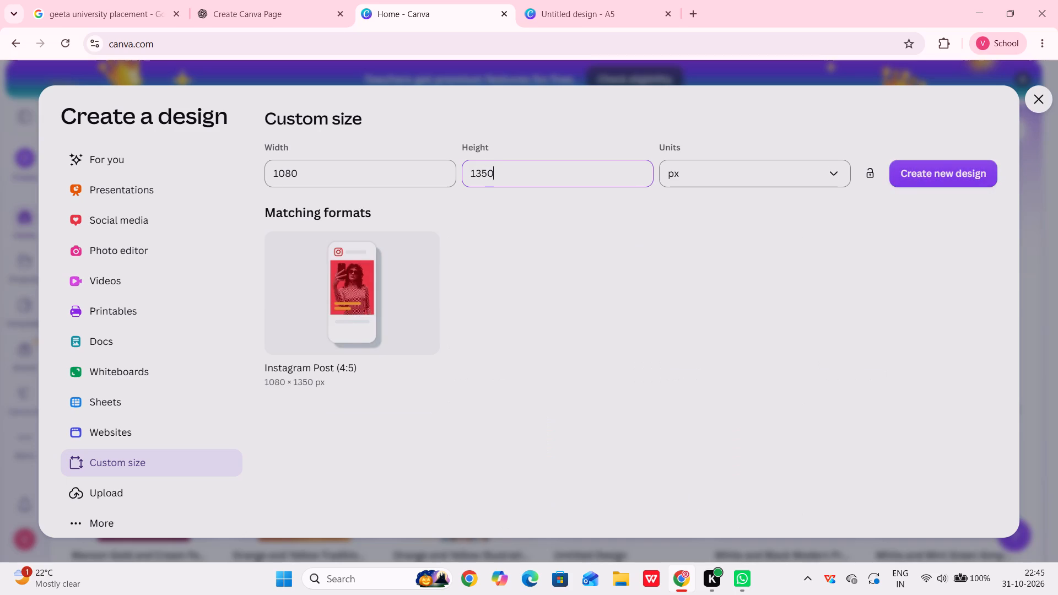
left_click(948, 172)
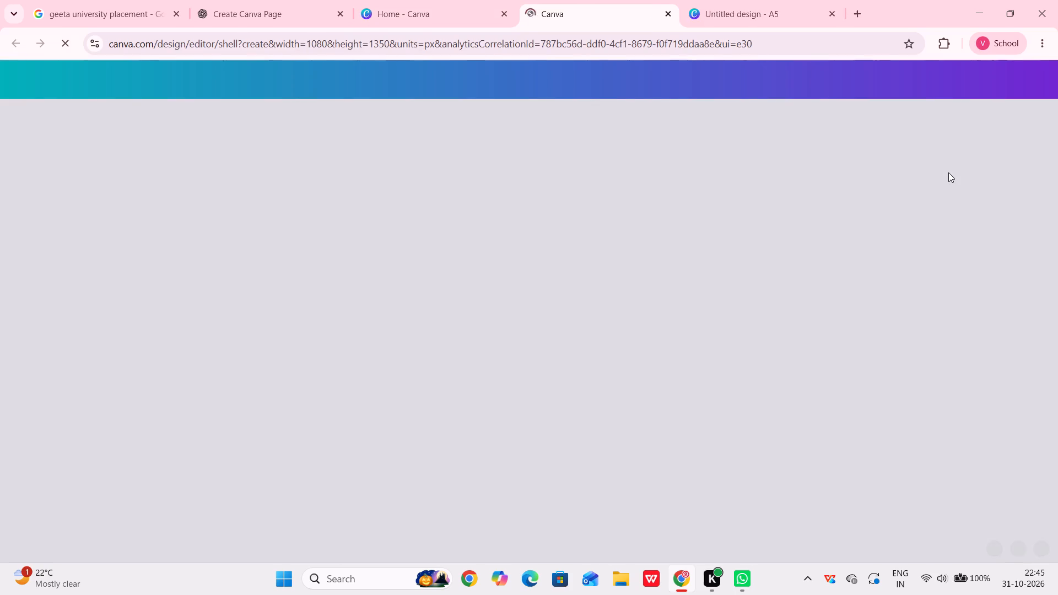
left_click(505, 13)
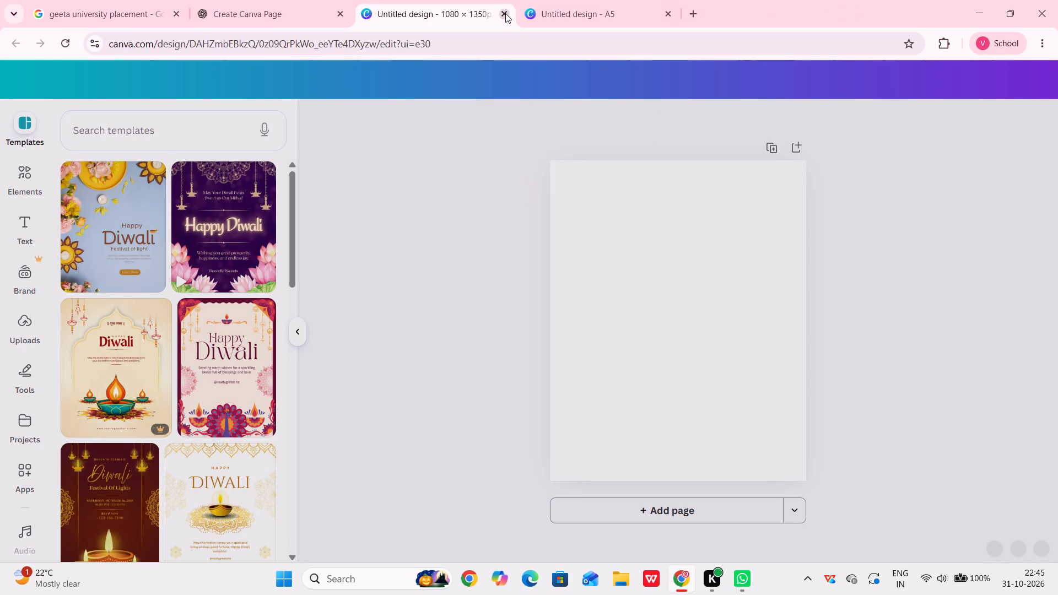
Read ChatGPT's Step 2 on setting the background and examine the Geeta University pool campus drive reference poster in the Google results.
left_click(292, 7)
scroll(470, 256, "down", 1)
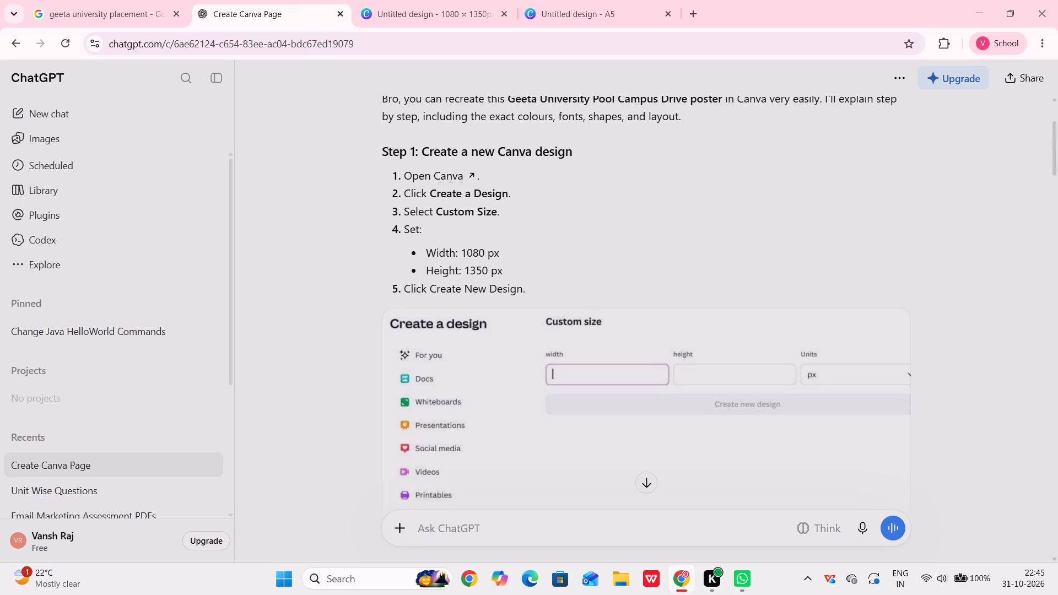
scroll(470, 256, "down", 5)
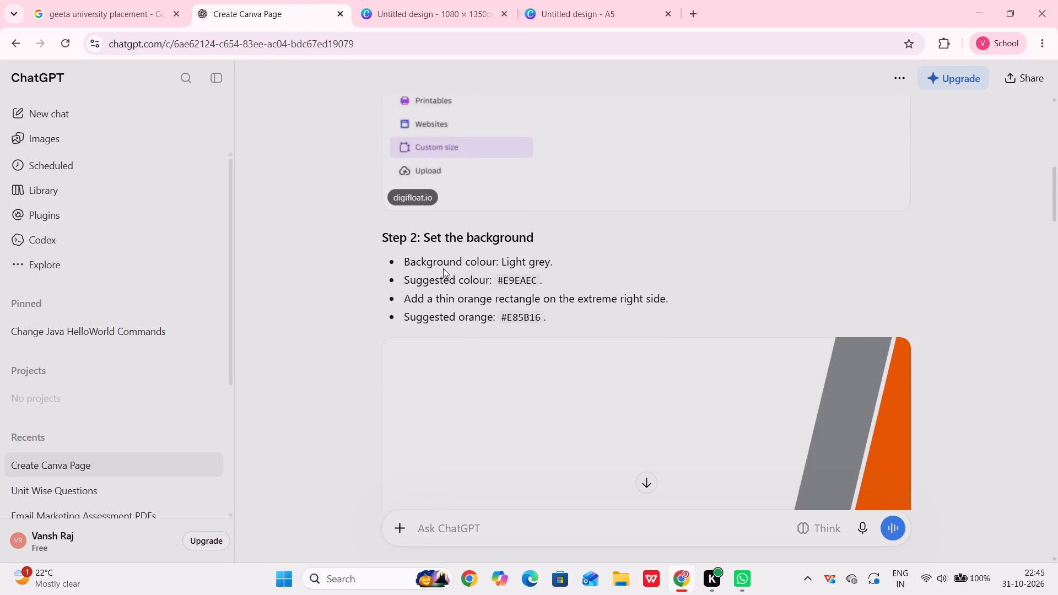
scroll(553, 288, "down", 4)
scroll(553, 288, "up", 1)
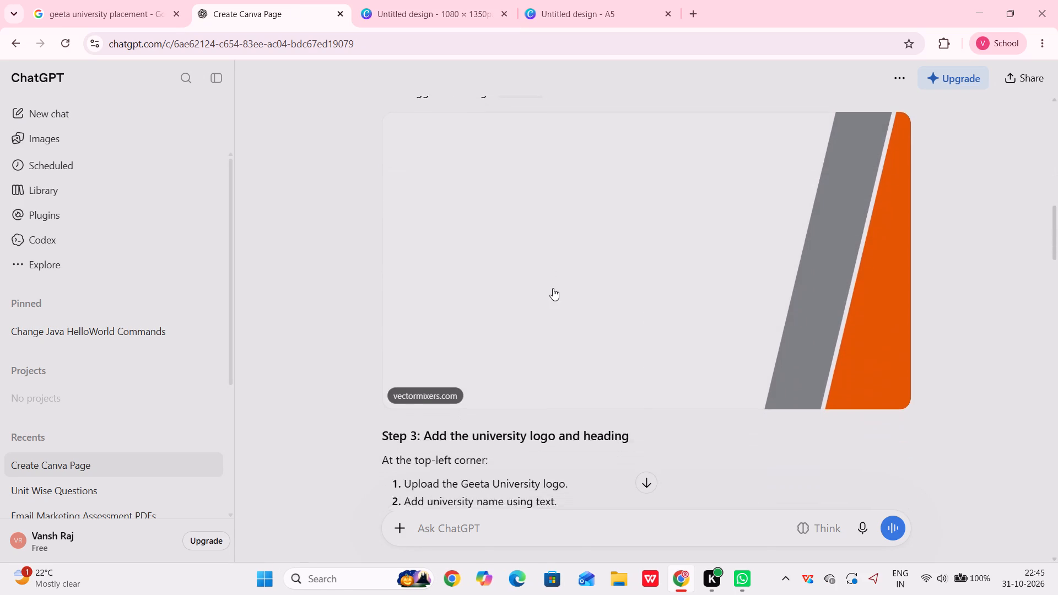
scroll(553, 288, "up", 1)
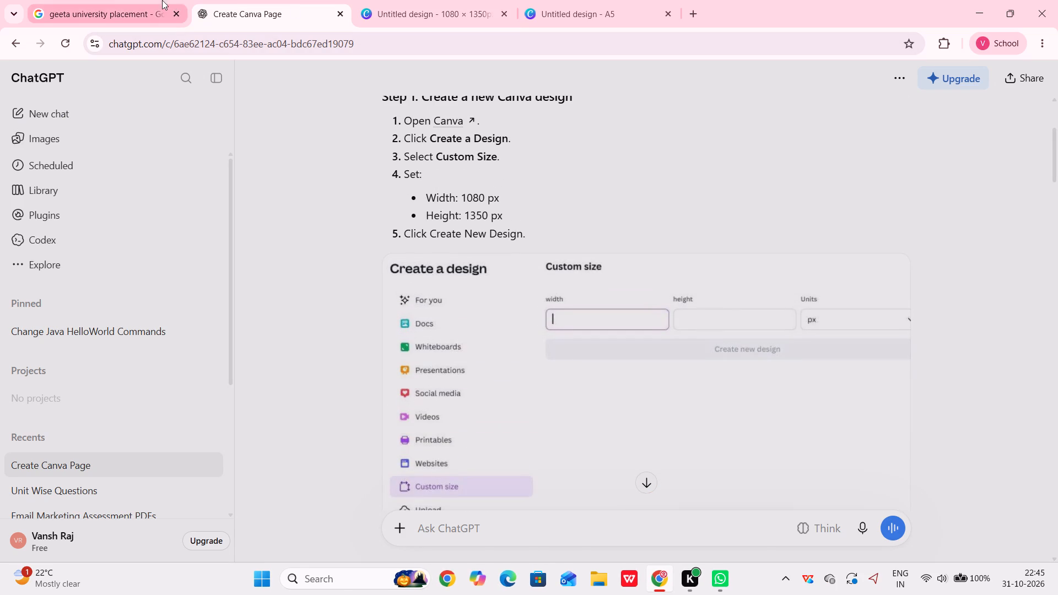
left_click(112, 1)
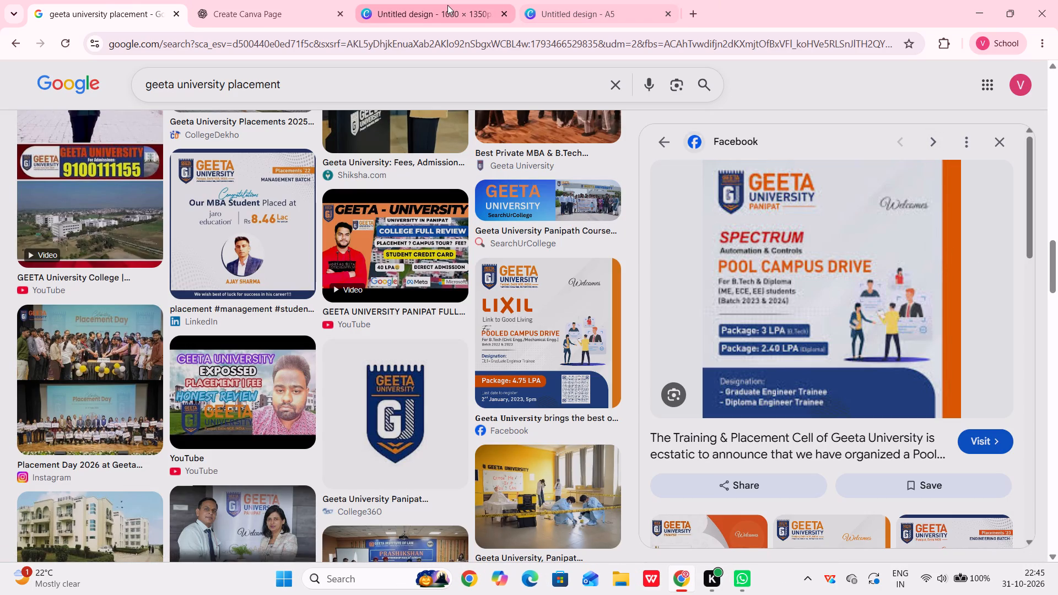
Close the blank A5 design, keeping the 1080 × 1350 px design open.
left_click(586, 4)
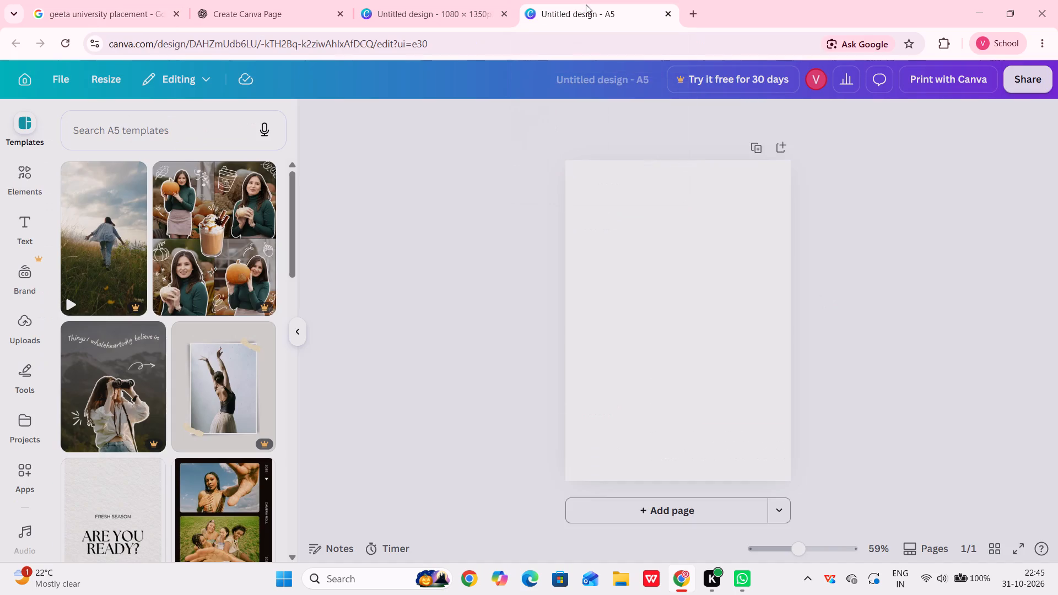
left_click(670, 14)
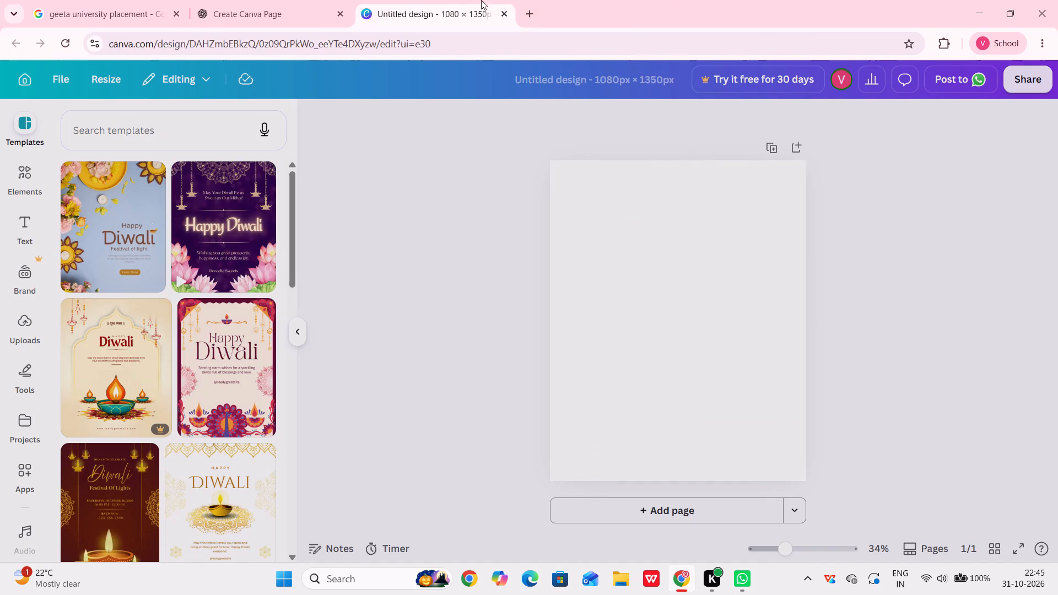
Open the Shapes category of Canva's elements in the 1080 × 1350 px design.
left_click(445, 6)
left_click(25, 177)
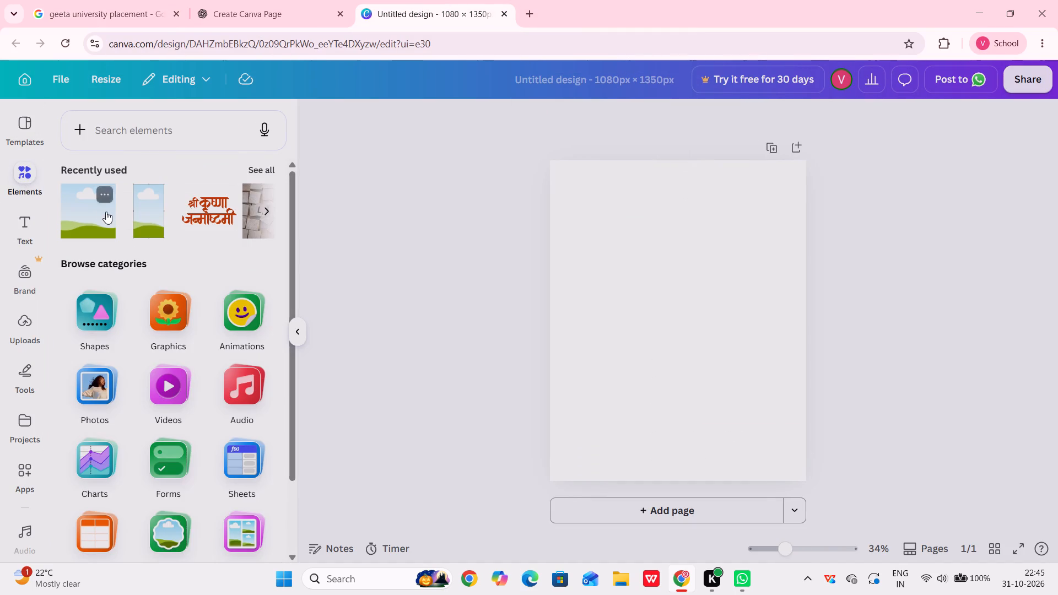
scroll(177, 227, "down", 4)
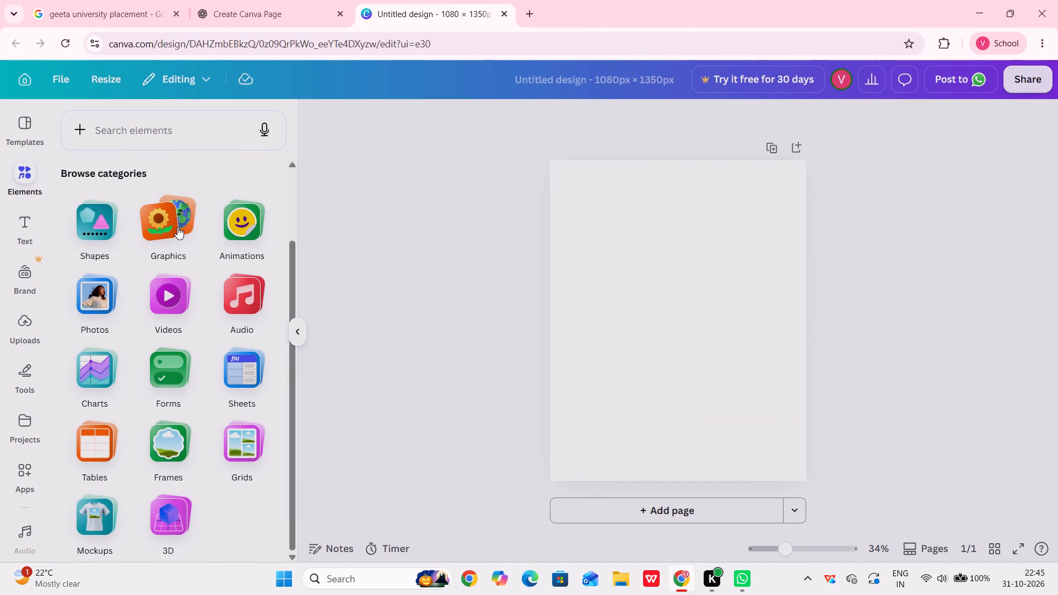
left_click(110, 226)
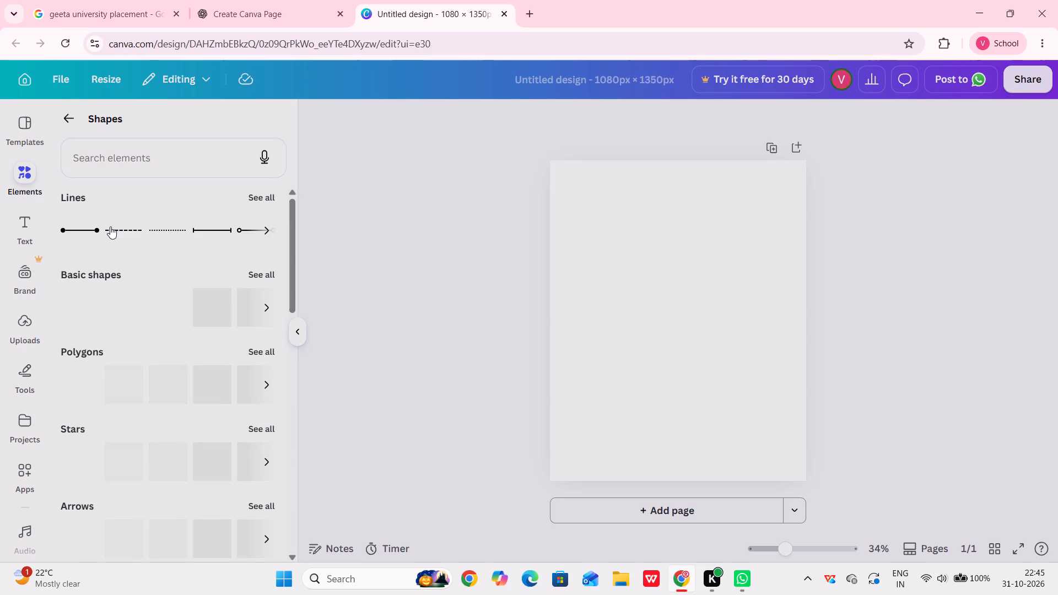
Add a square shape to the middle of the blank page.
scroll(186, 398, "down", 3)
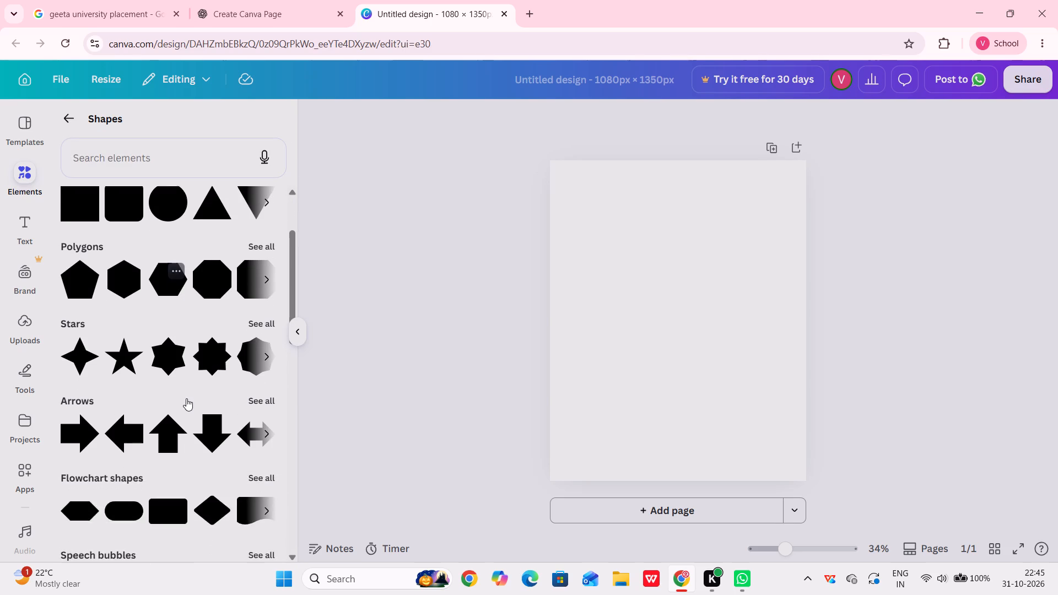
scroll(186, 398, "down", 5)
scroll(186, 398, "up", 1)
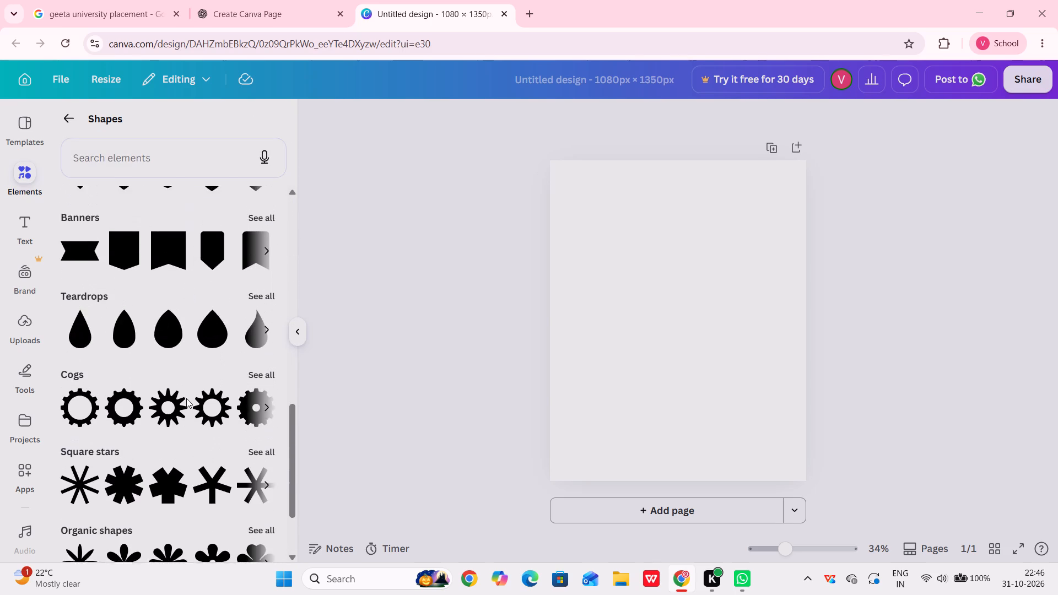
scroll(186, 398, "up", 3)
scroll(186, 398, "down", 6)
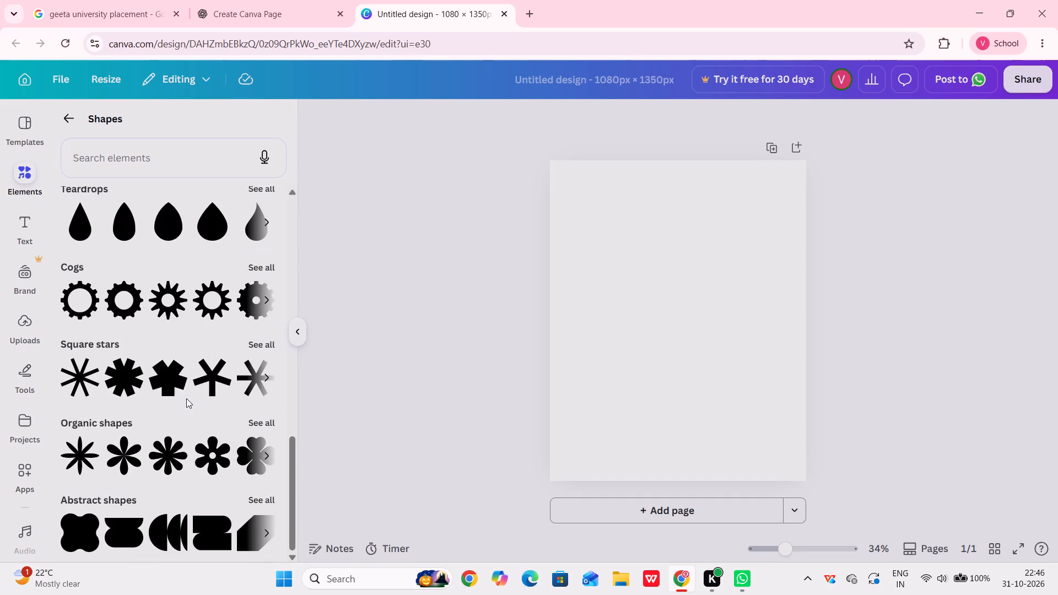
scroll(186, 398, "down", 1)
left_click(143, 167)
key("r")
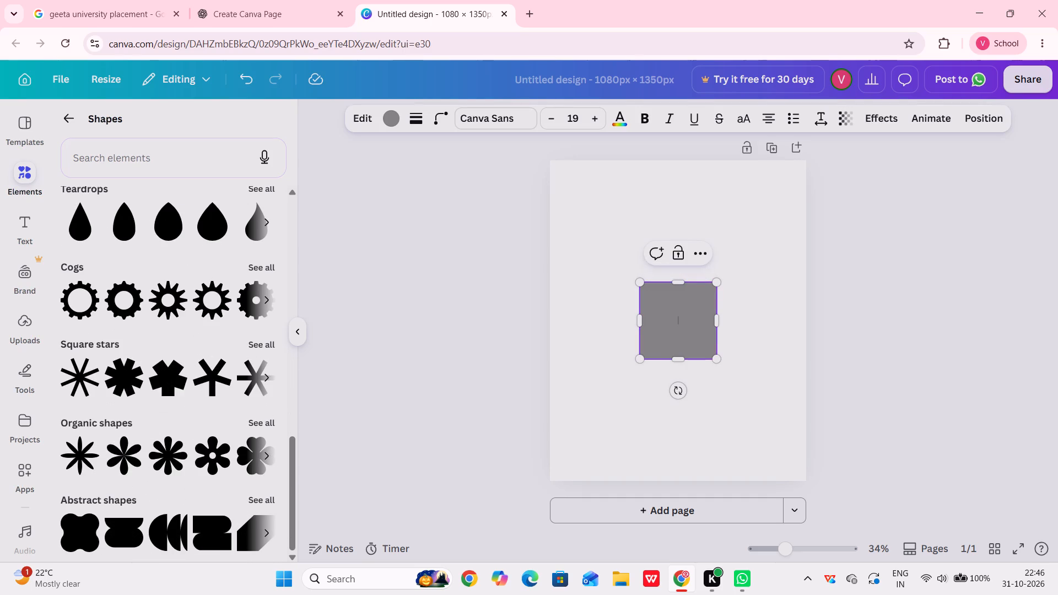
right_click(685, 328)
left_click(638, 299)
Make the square slightly taller, tilt it and move it against the page's right edge.
left_click_drag(684, 319, 698, 326)
left_click_drag(683, 361, 698, 364)
left_click(679, 390)
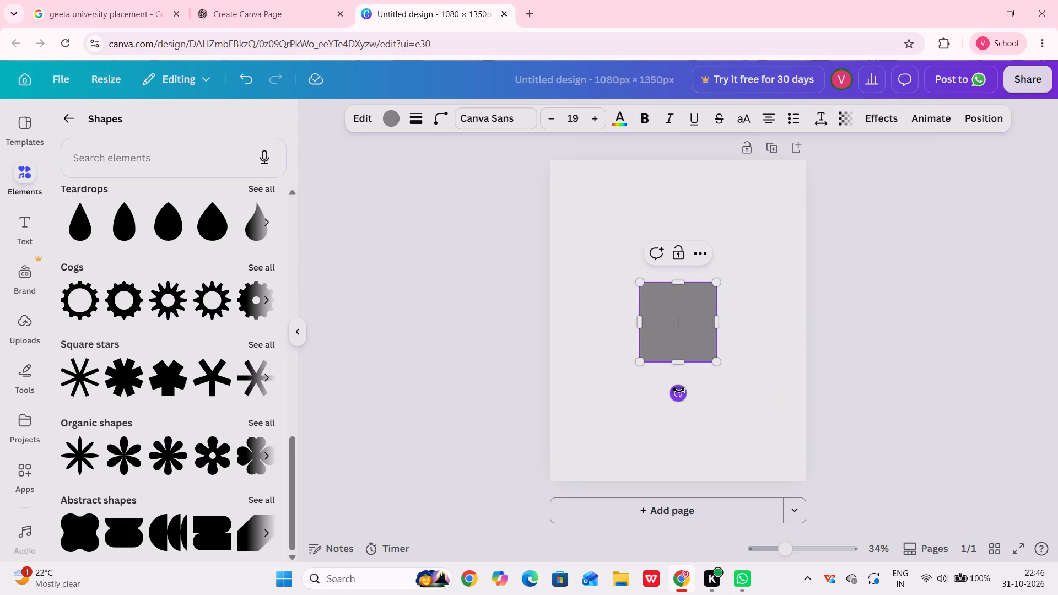
left_click_drag(679, 390, 695, 391)
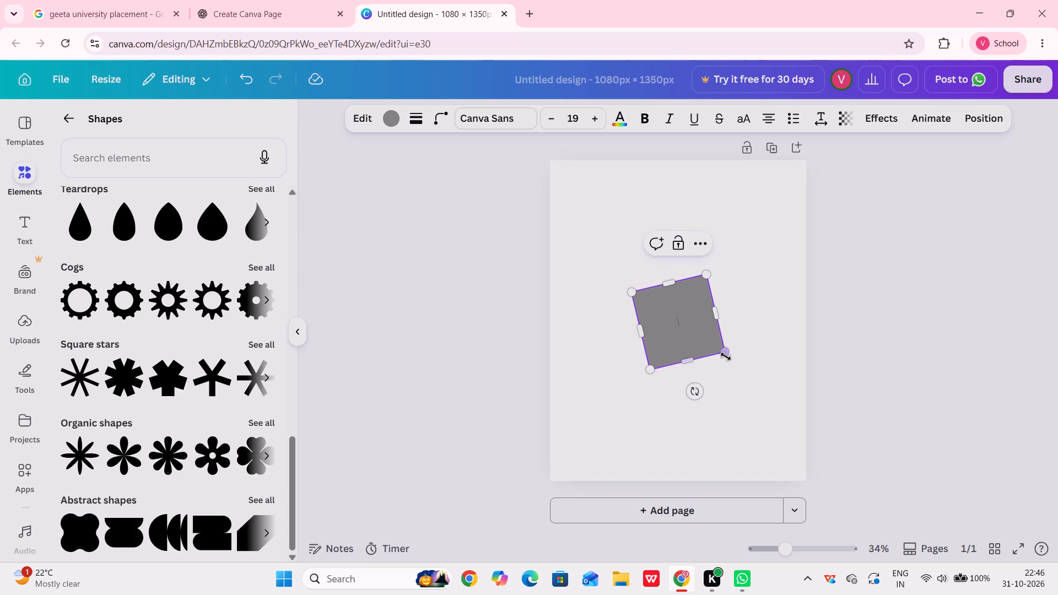
left_click(700, 342)
left_click_drag(700, 342, 789, 320)
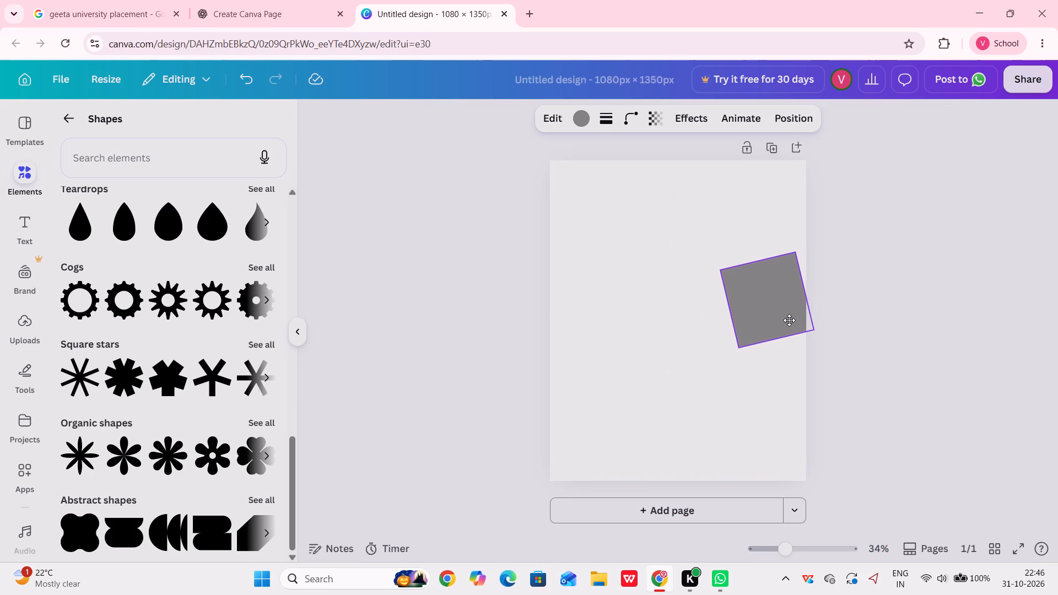
left_click_drag(789, 320, 785, 326)
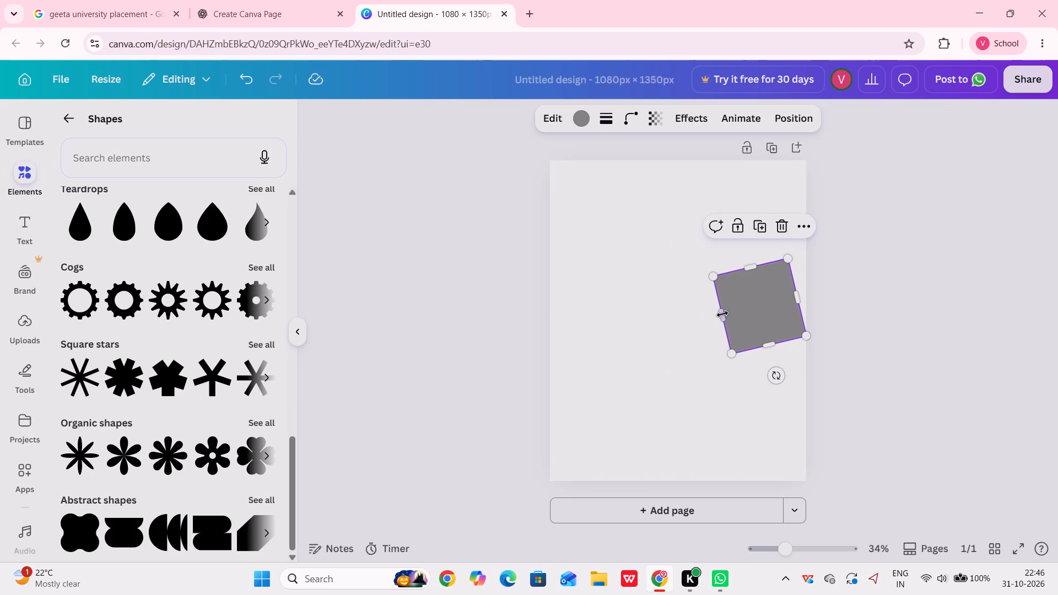
Narrow the tilted shape and straighten it into a full-height vertical strip along the page's right edge.
left_click_drag(720, 315, 769, 312)
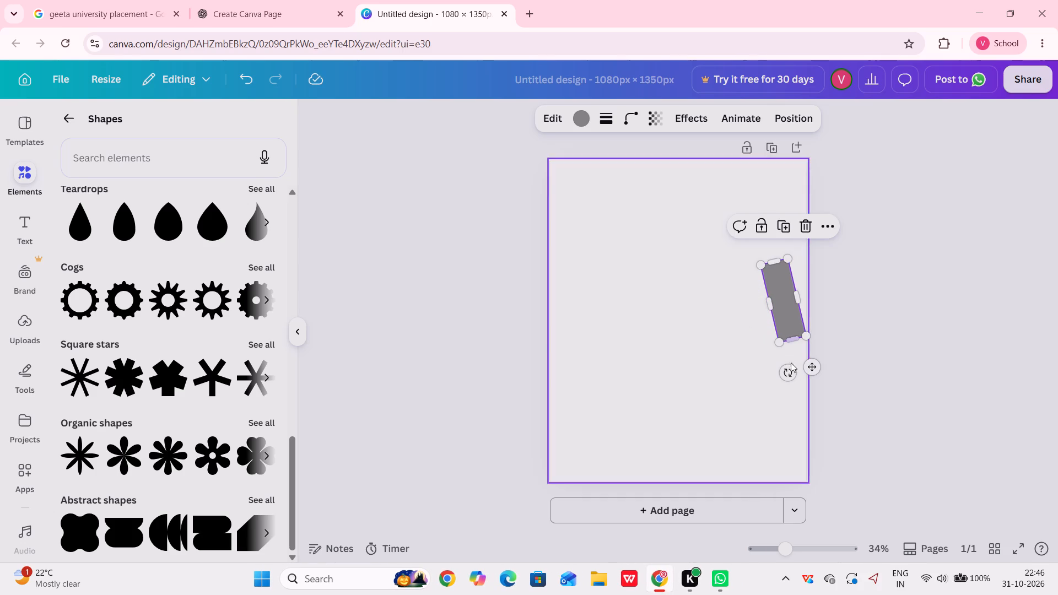
triple_click(789, 368)
left_click(789, 368)
left_click_drag(789, 368, 782, 372)
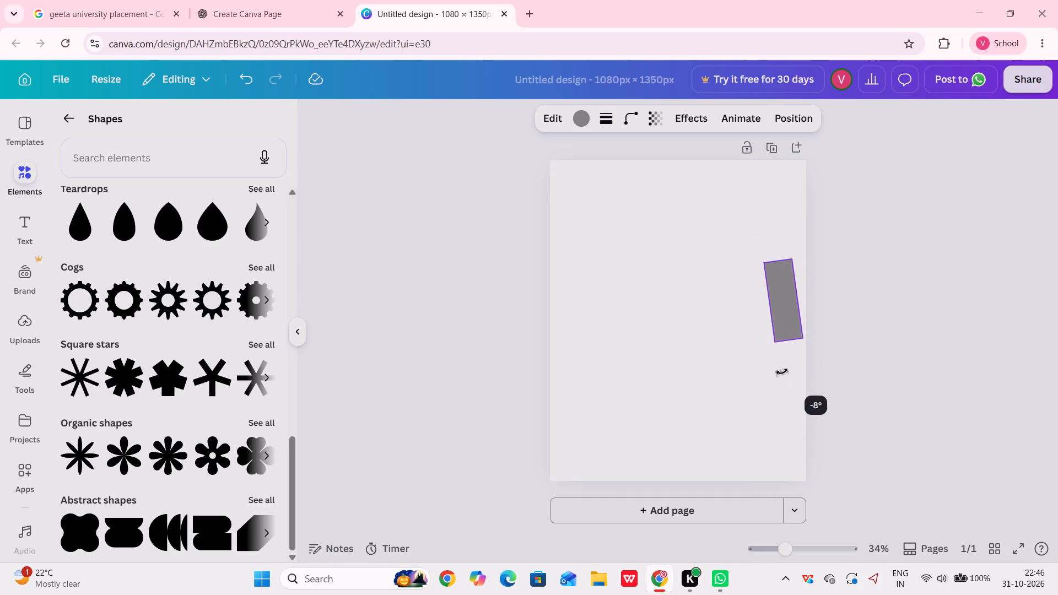
left_click_drag(782, 372, 777, 376)
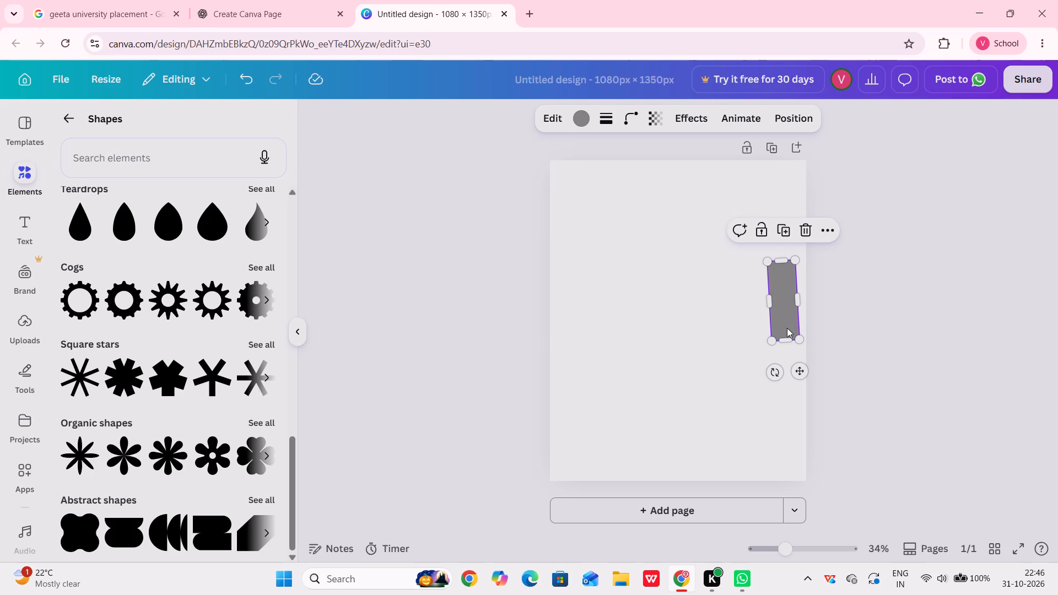
left_click(789, 331)
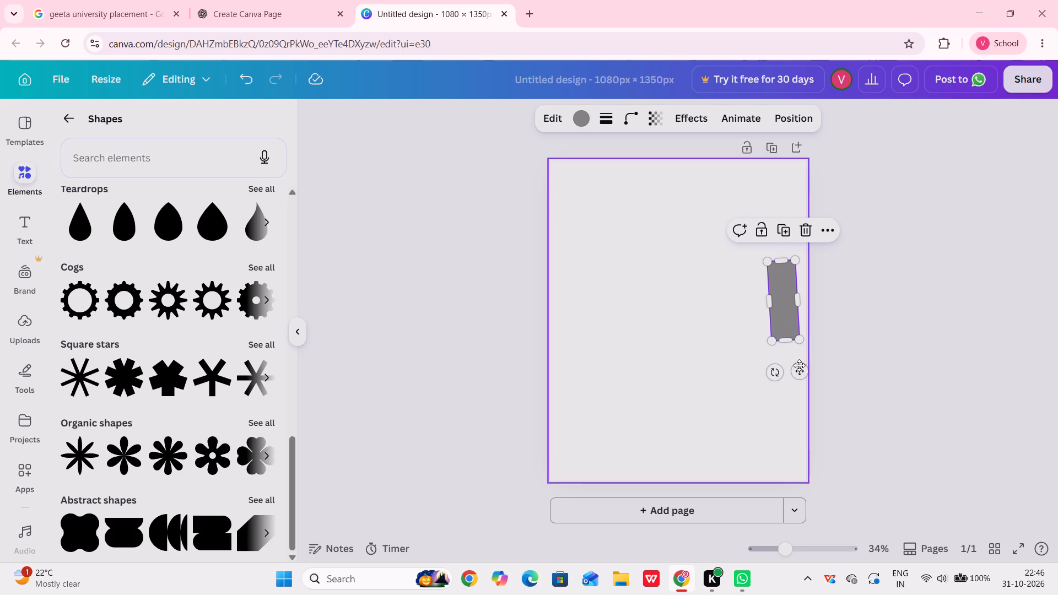
left_click_drag(797, 369, 803, 372)
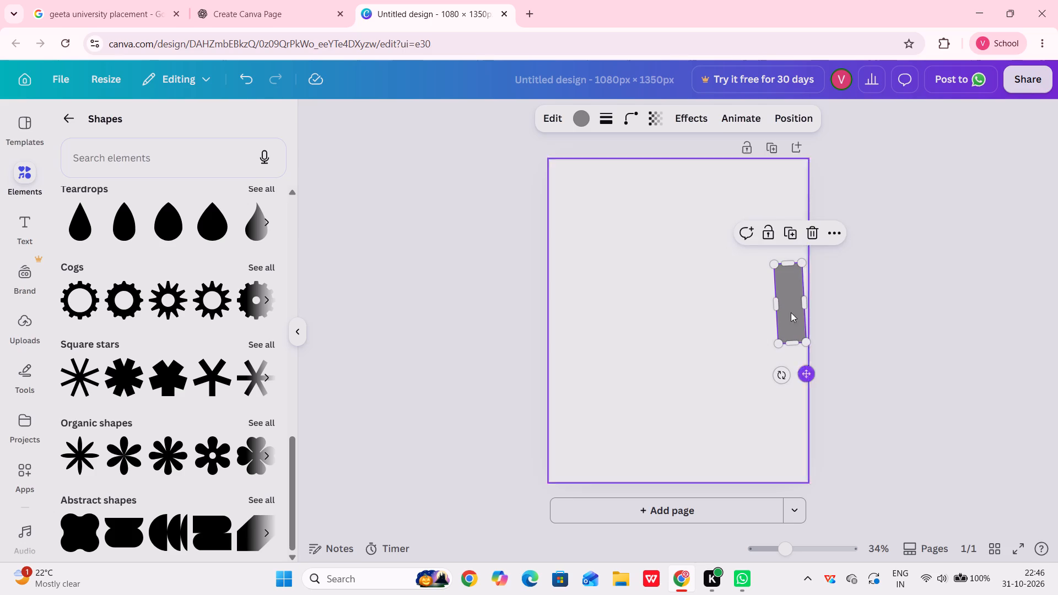
left_click(782, 377)
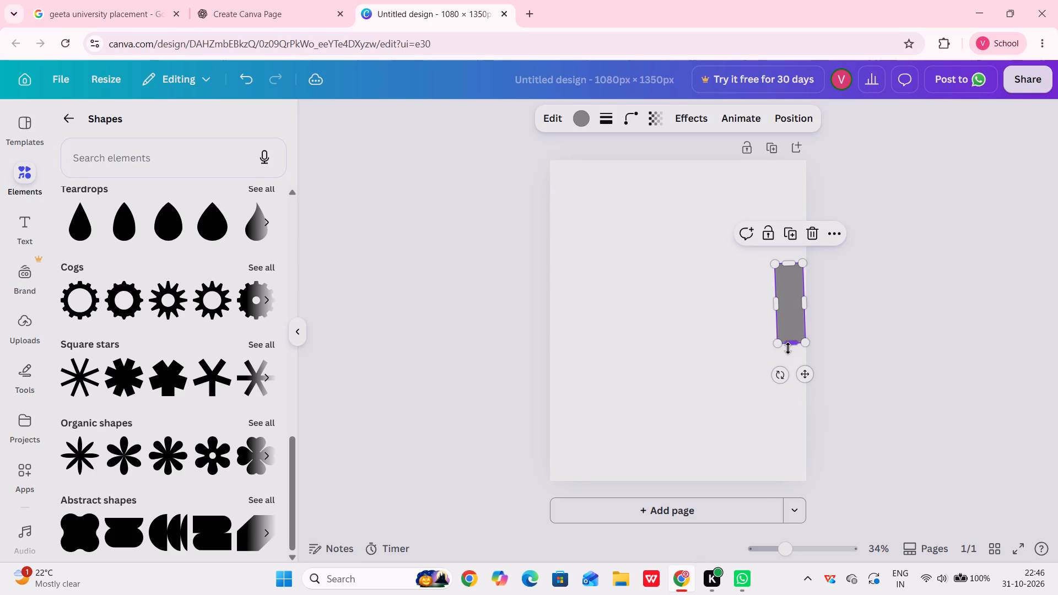
Straighten the narrow grey shape and stretch it to the page's bottom and top edges as a strip about 118 px wide.
left_click_drag(788, 348, 794, 475)
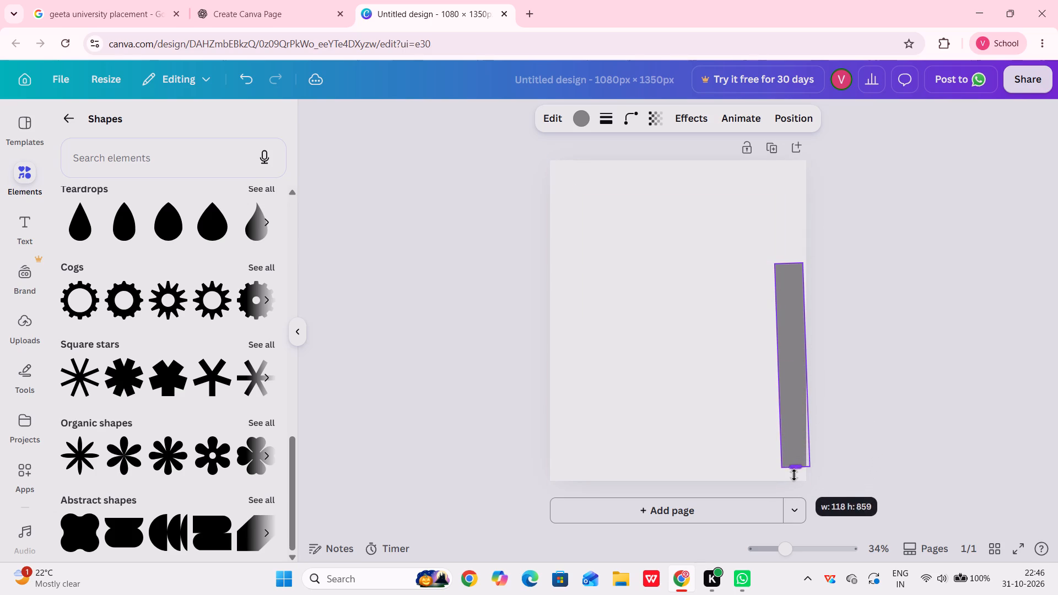
left_click_drag(794, 475, 792, 486)
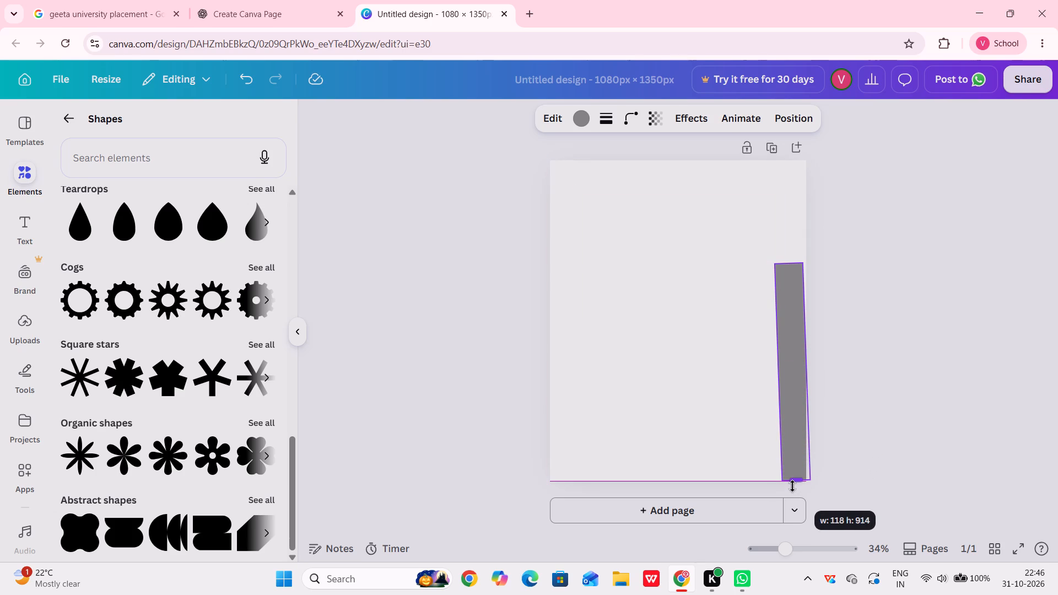
left_click_drag(792, 486, 792, 485)
double_click(786, 513)
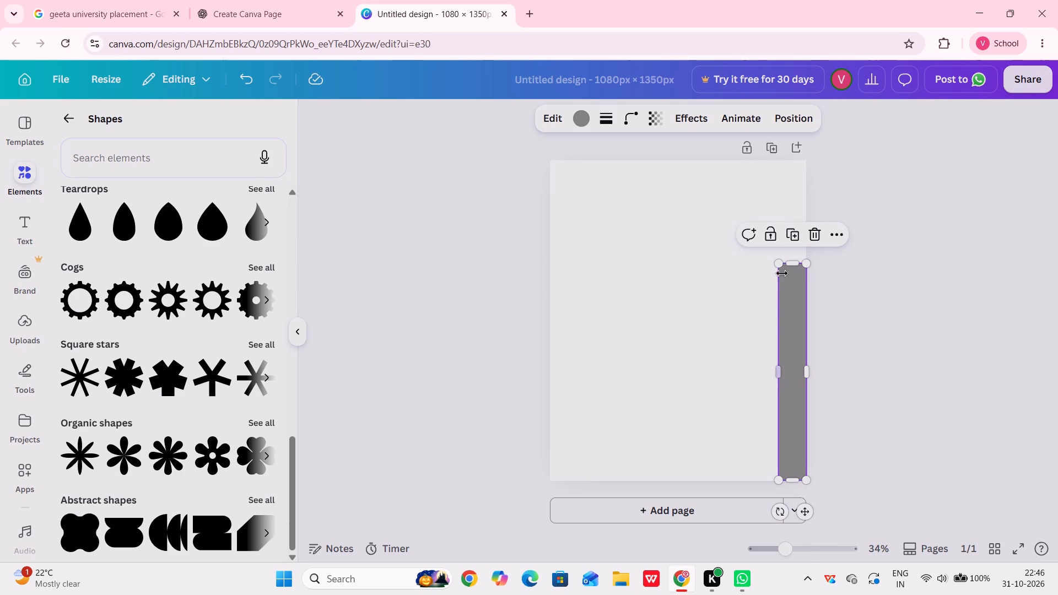
left_click_drag(790, 266, 781, 146)
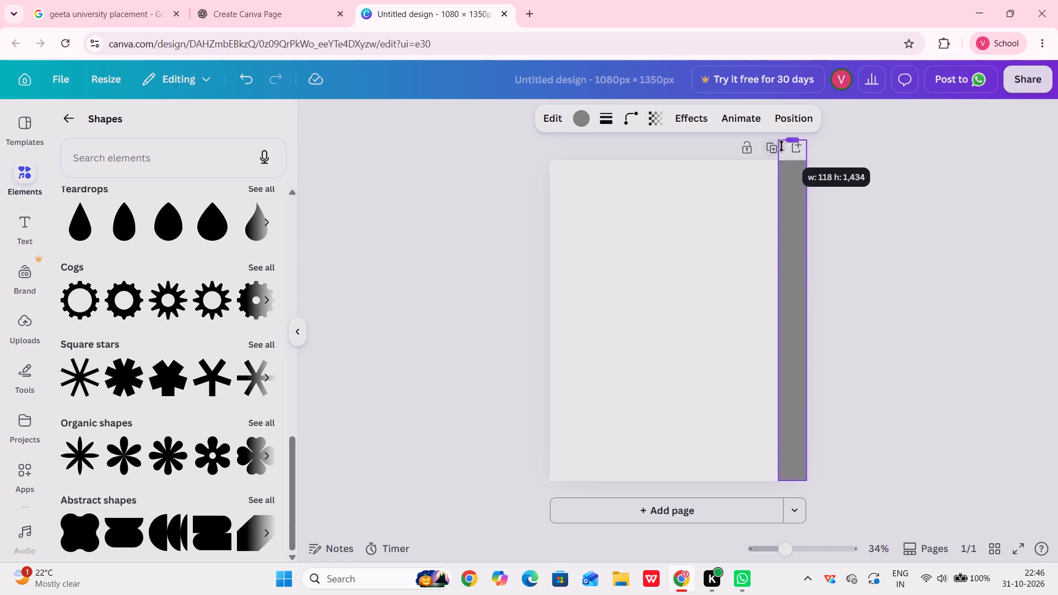
left_click_drag(781, 146, 781, 166)
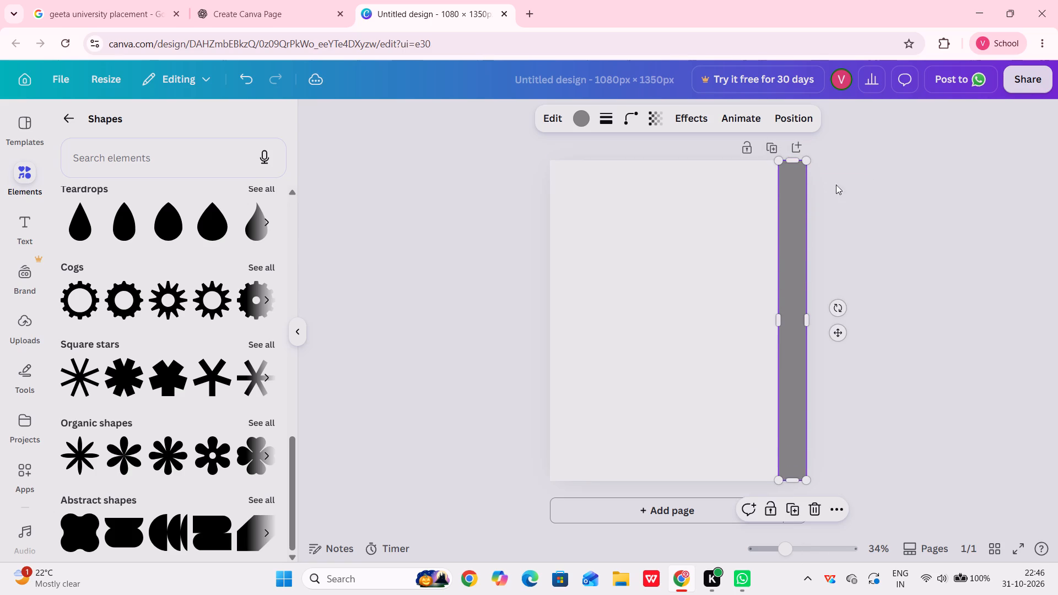
left_click(851, 179)
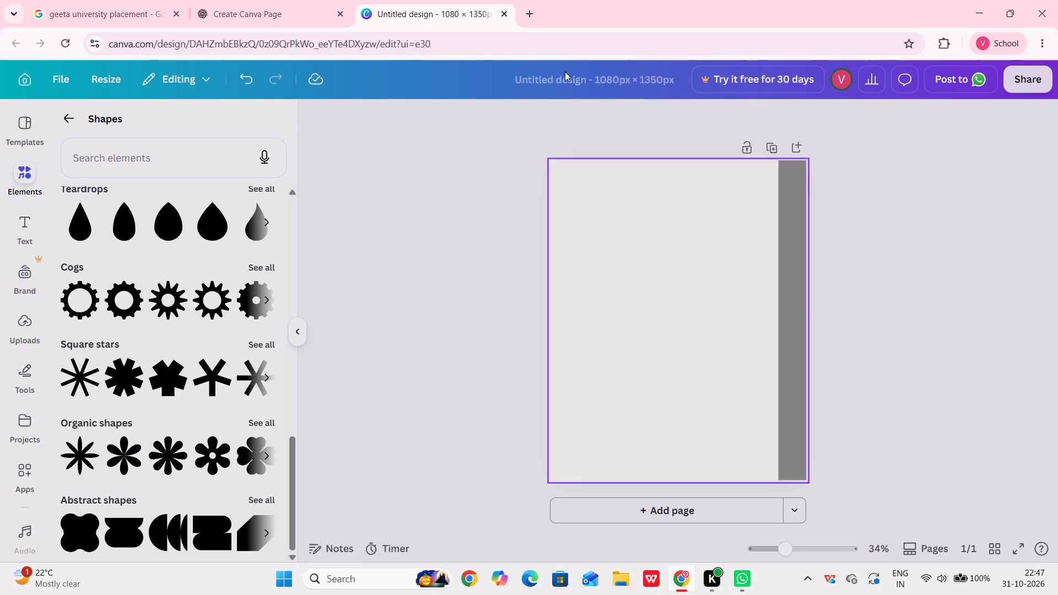
Check the reference pool campus drive poster in the Google results, return to the Canva design and open the strip's colour options.
left_click(109, 0)
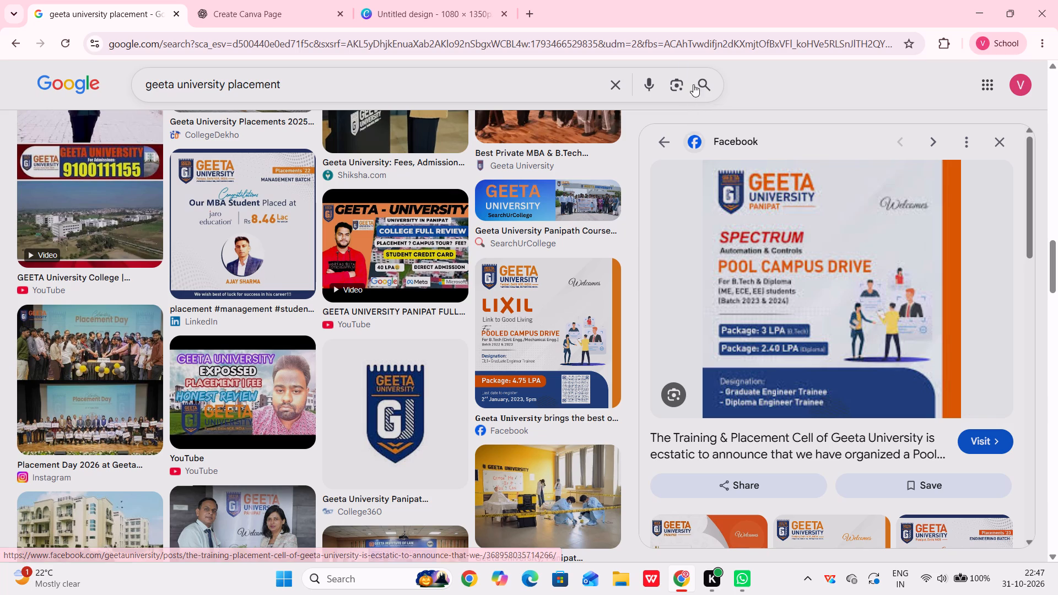
left_click(437, 4)
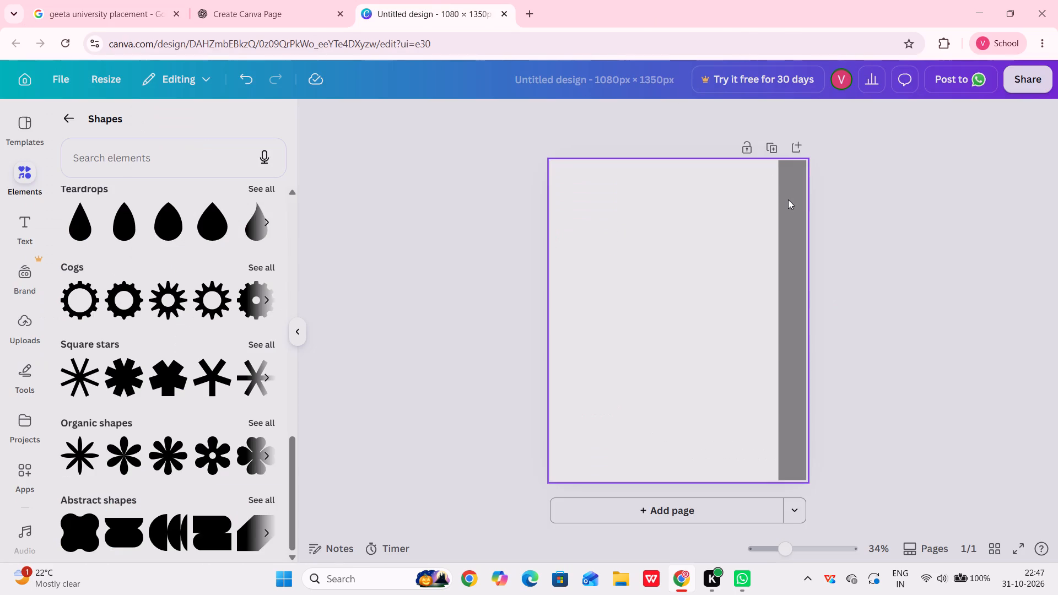
left_click(788, 202)
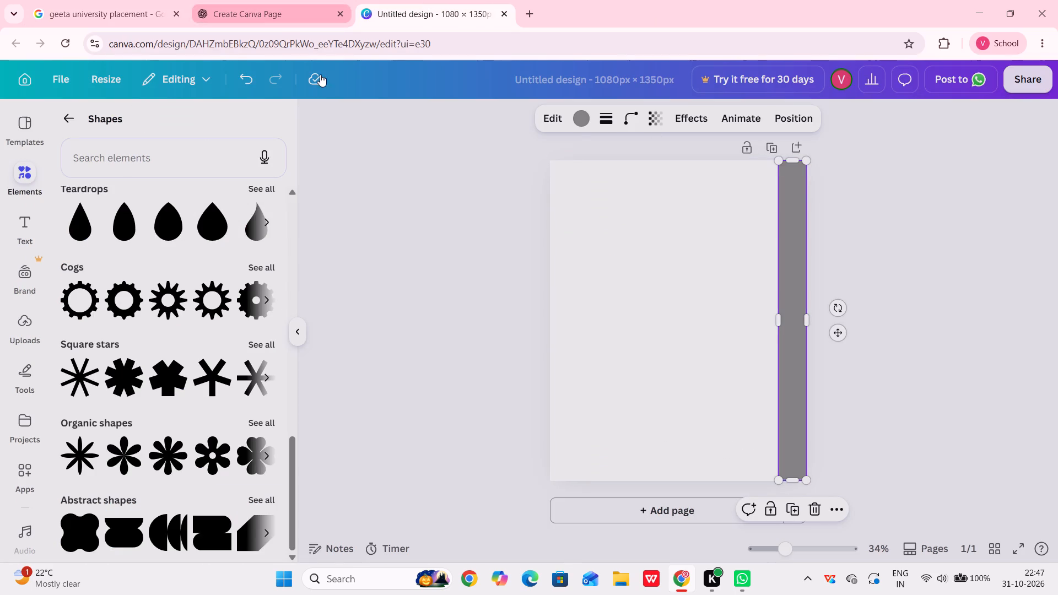
left_click(574, 118)
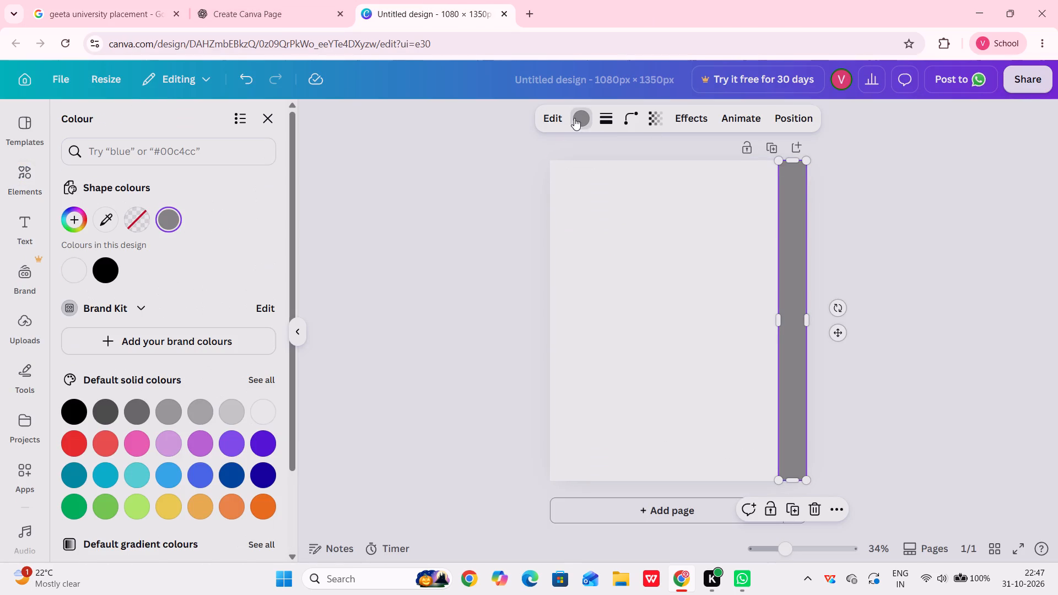
left_click(138, 151)
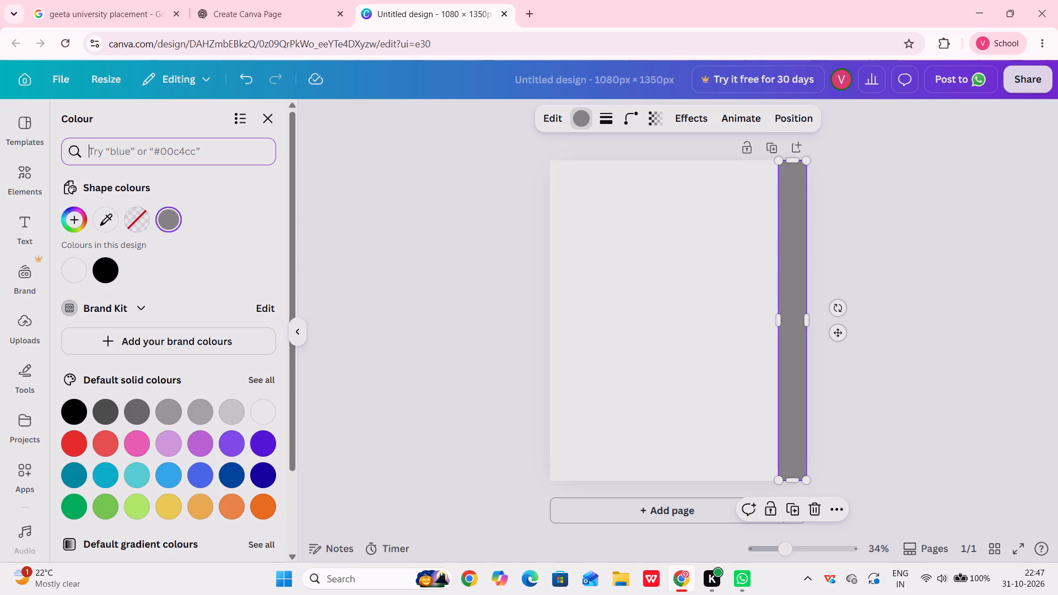
type("ora")
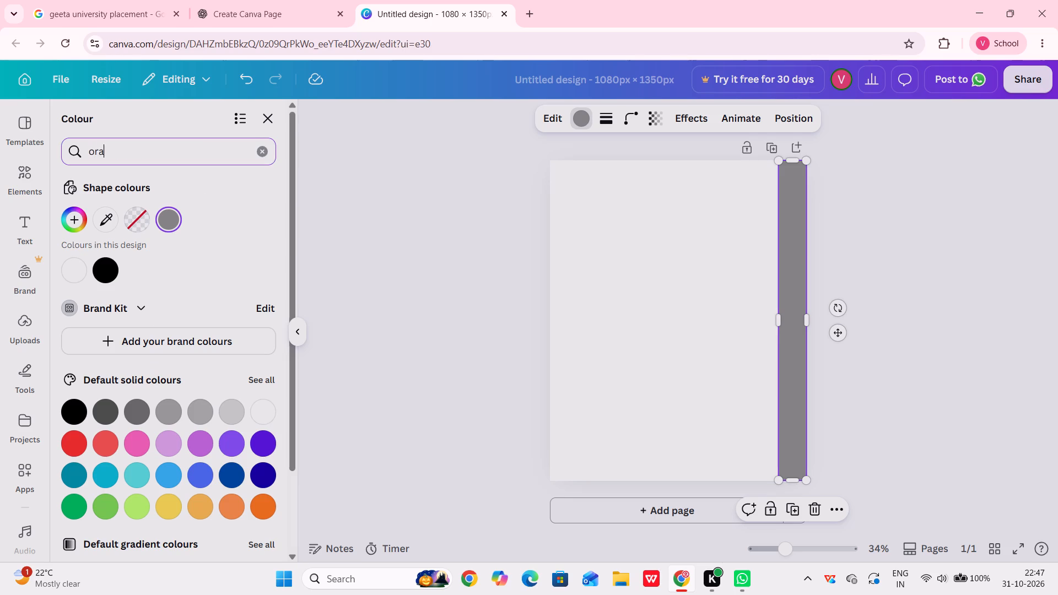
type("nge")
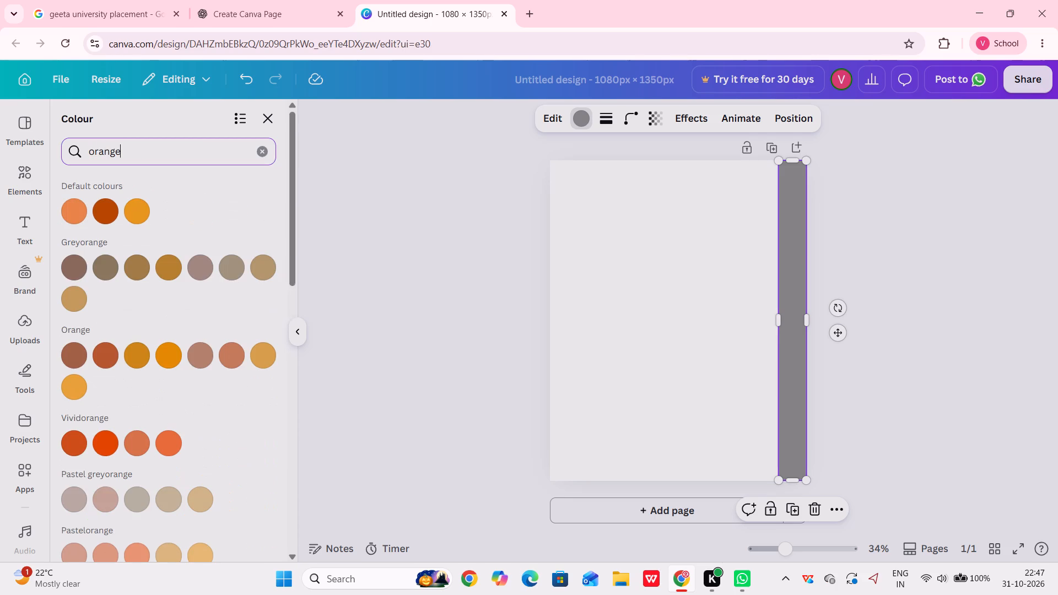
left_click(73, 207)
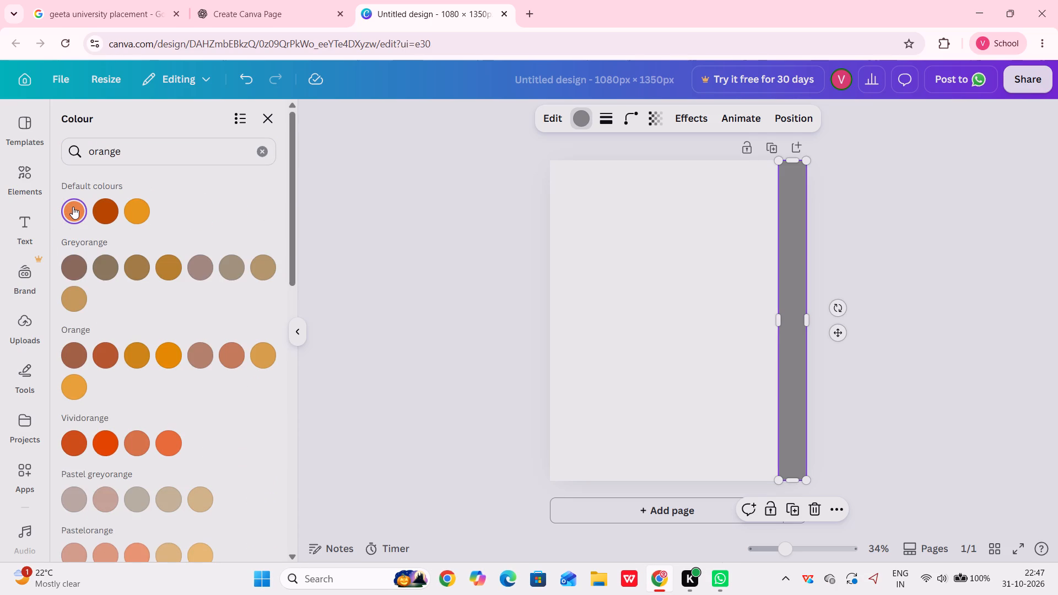
left_click(653, 279)
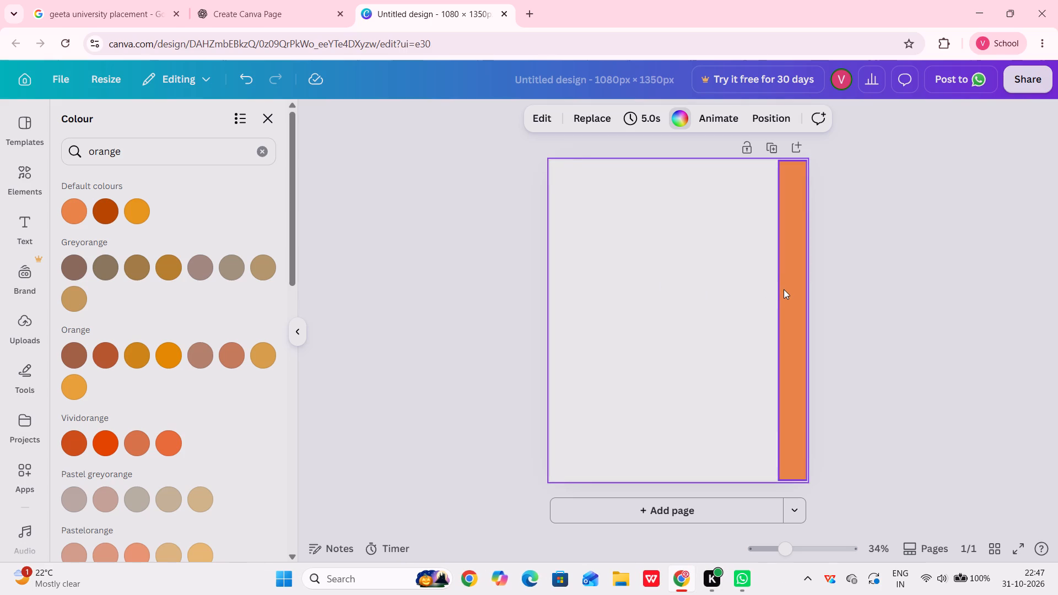
left_click(793, 200)
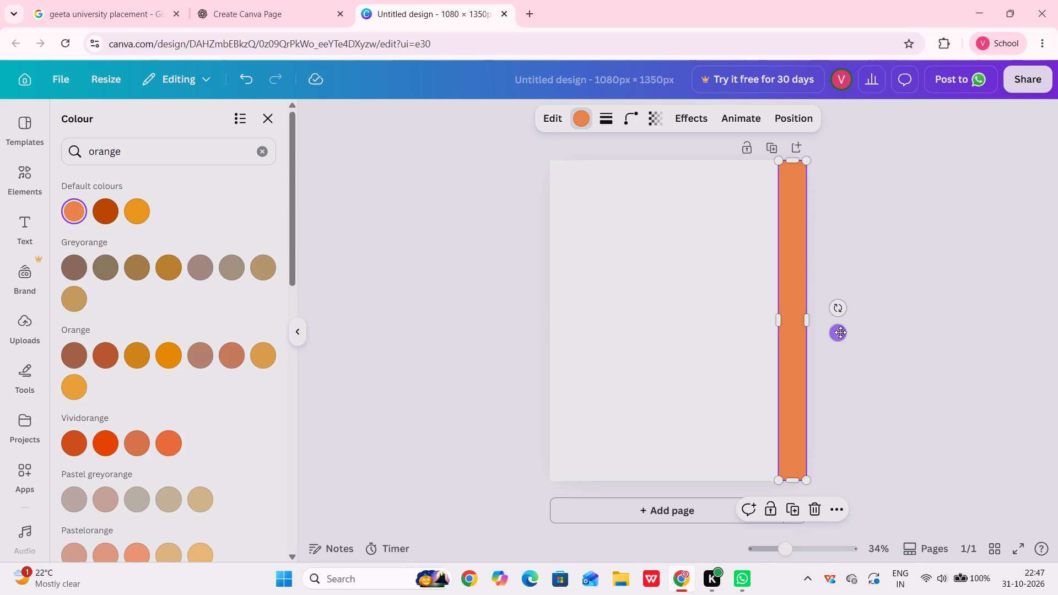
left_click(840, 334)
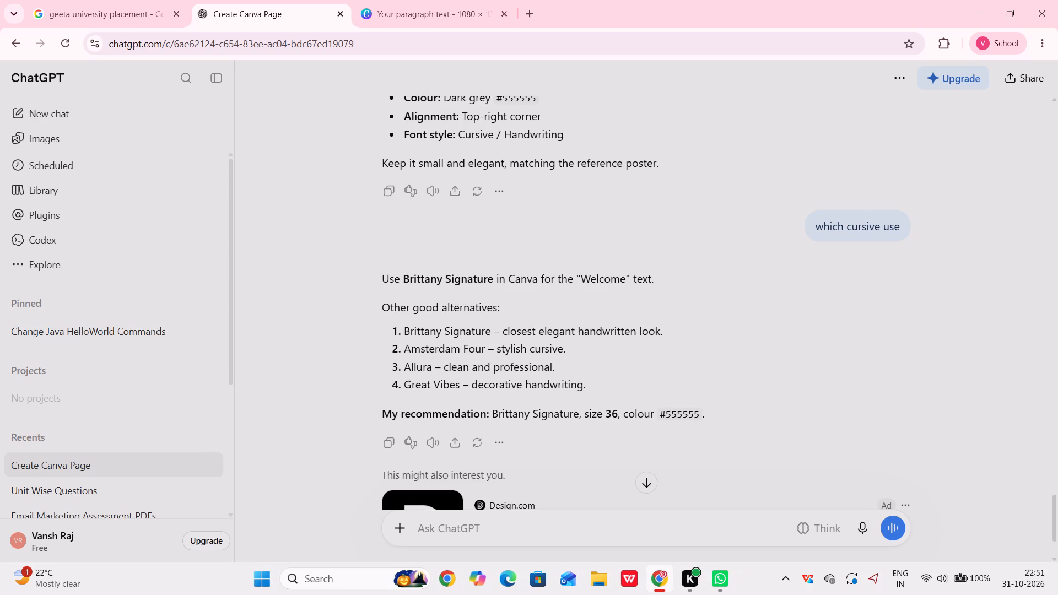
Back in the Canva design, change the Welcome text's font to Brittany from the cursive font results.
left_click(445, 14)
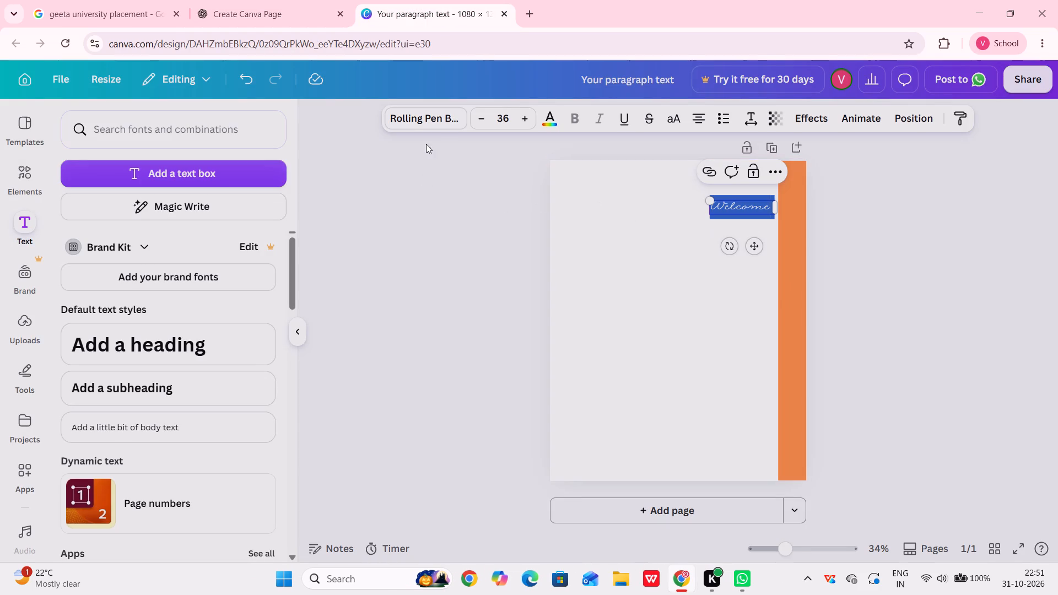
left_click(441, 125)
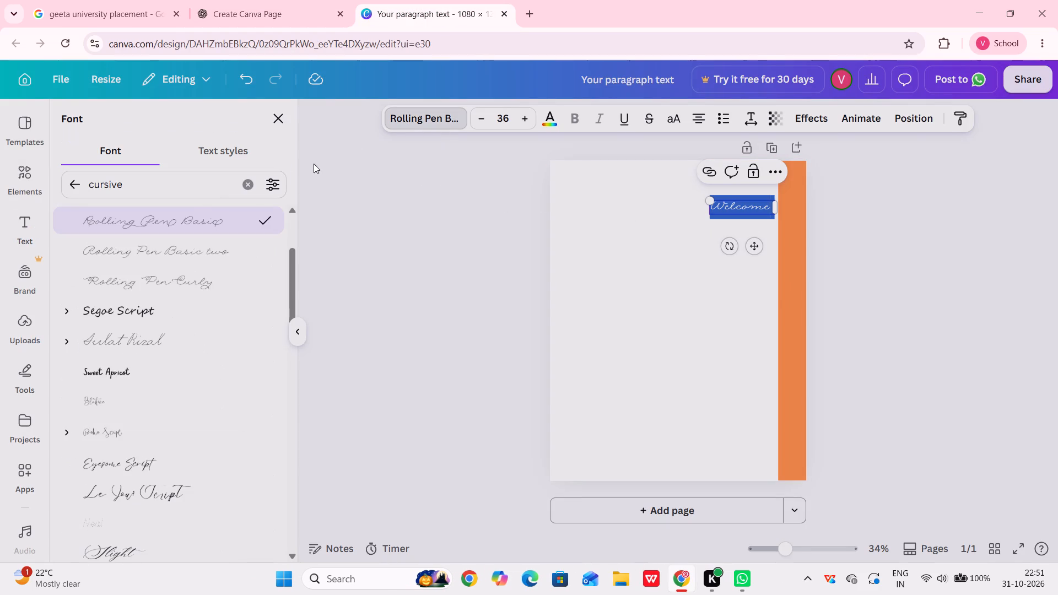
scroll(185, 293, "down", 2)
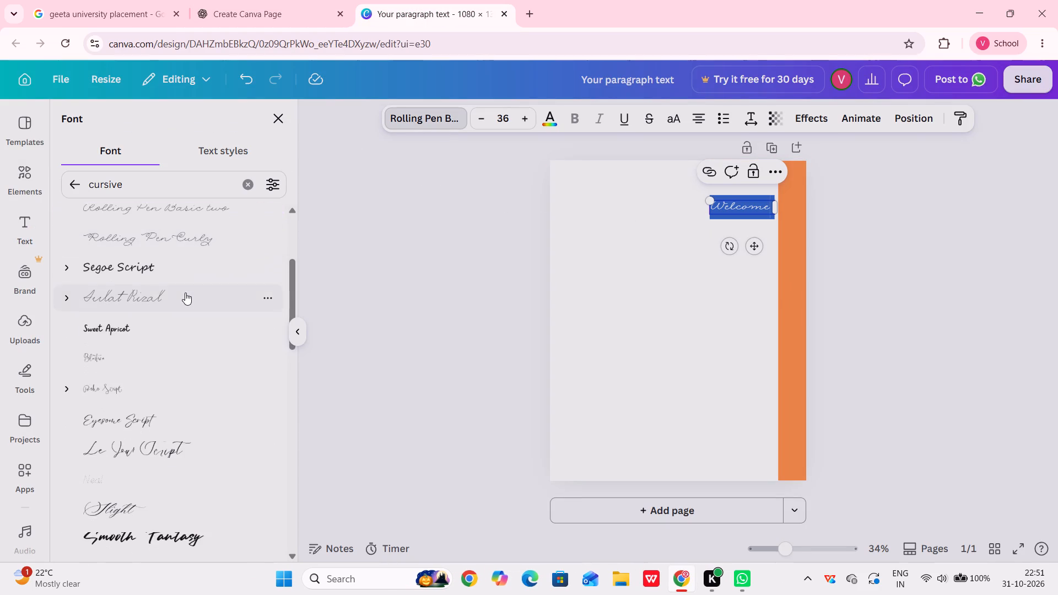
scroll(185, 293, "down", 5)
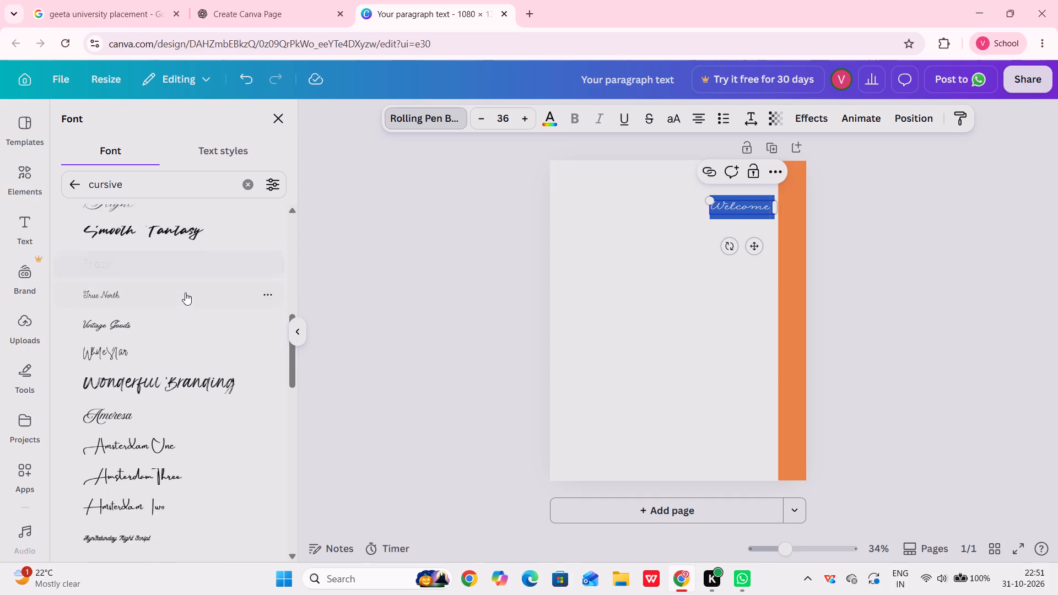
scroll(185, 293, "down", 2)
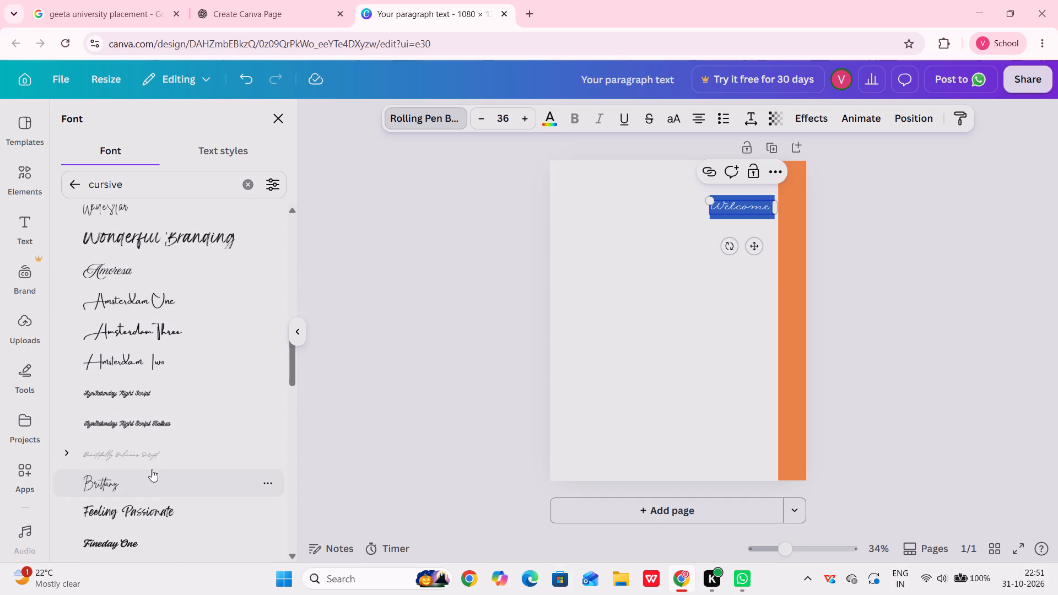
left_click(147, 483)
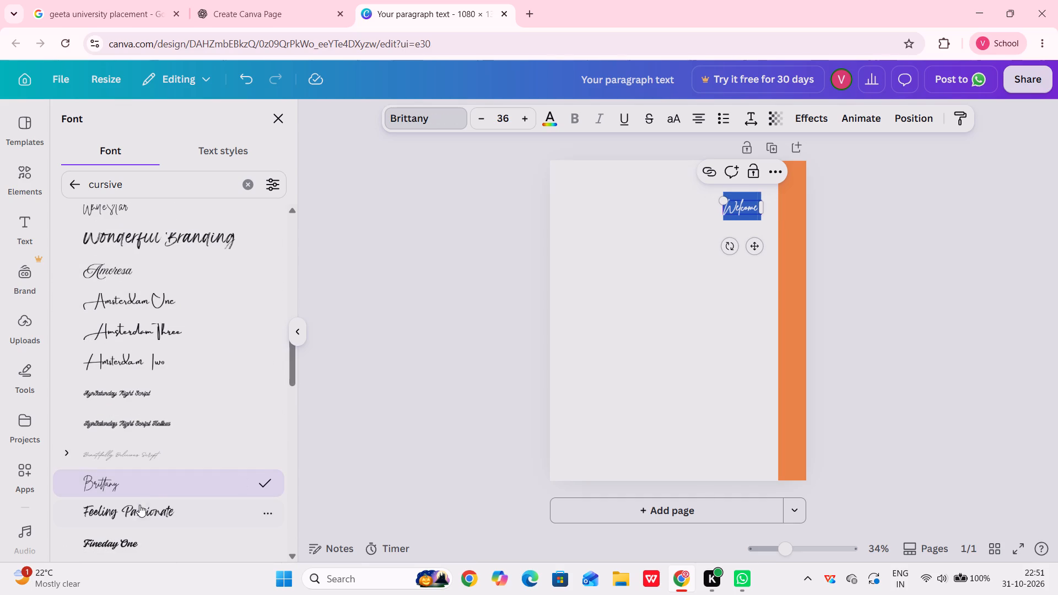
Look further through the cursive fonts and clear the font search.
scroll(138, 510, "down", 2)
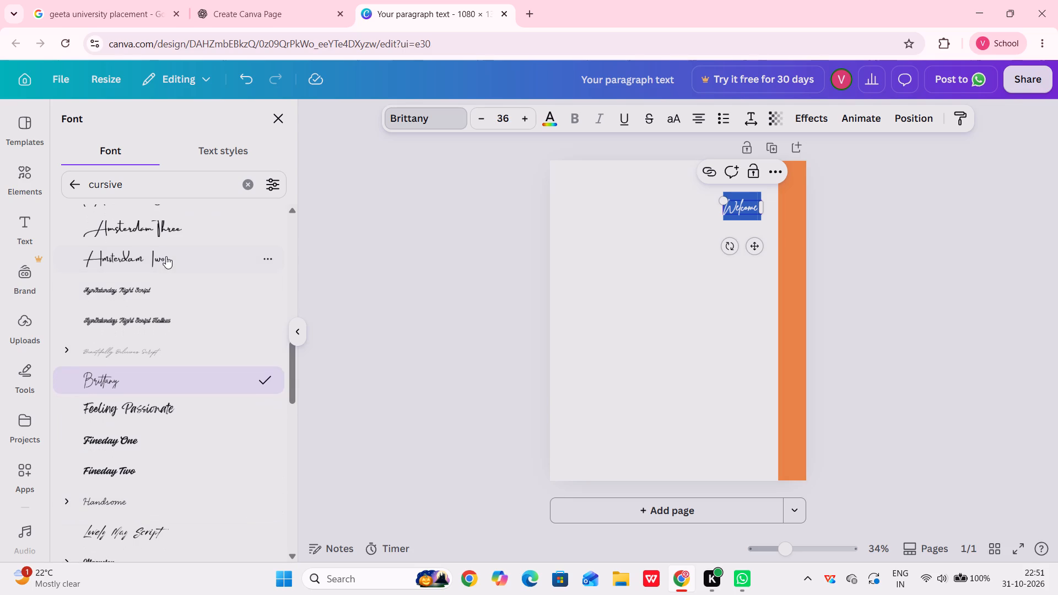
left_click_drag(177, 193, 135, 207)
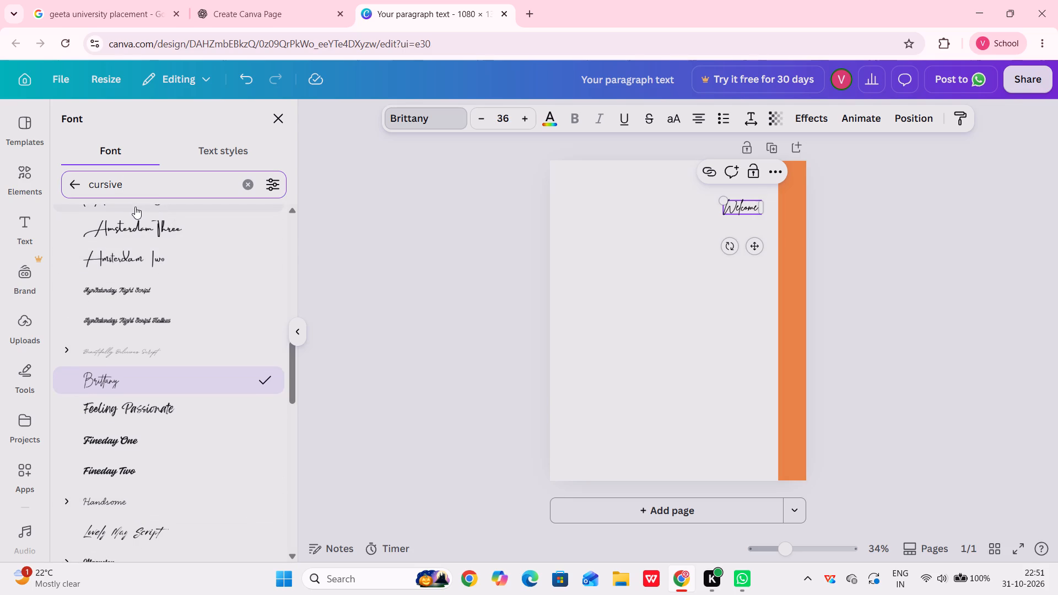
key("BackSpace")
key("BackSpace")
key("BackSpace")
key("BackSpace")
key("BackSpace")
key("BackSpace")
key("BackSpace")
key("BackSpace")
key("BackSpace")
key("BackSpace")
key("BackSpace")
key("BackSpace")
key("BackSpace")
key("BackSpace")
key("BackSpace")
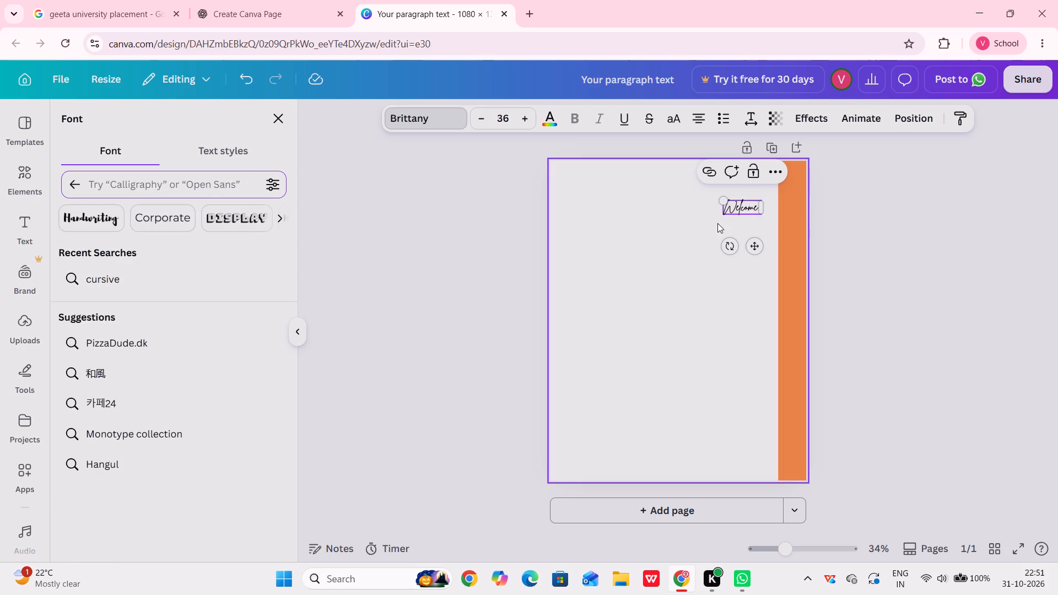
Increase the Welcome text's font size to 52.
triple_click(525, 116)
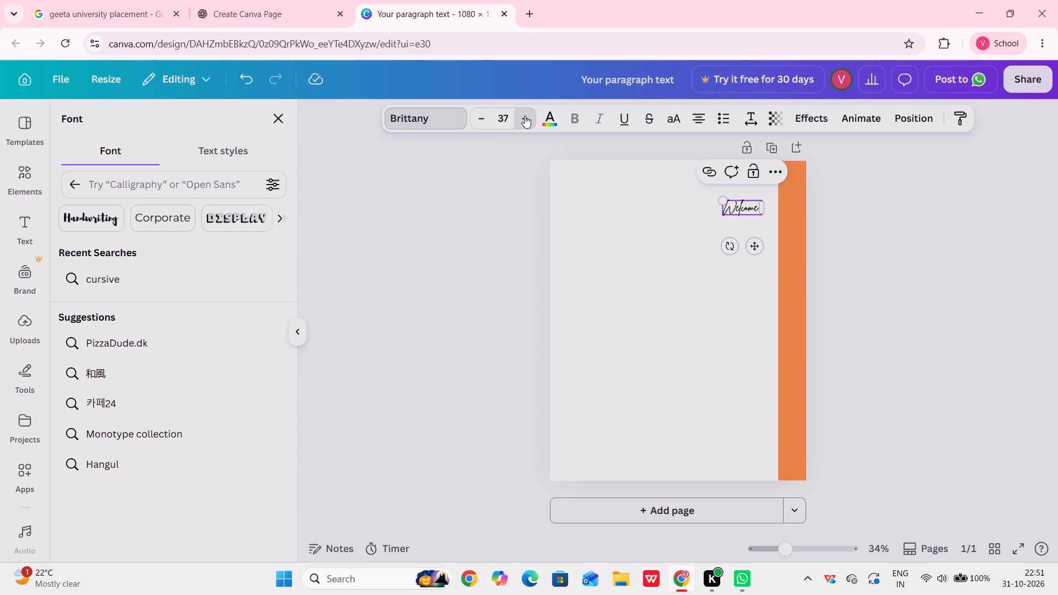
triple_click(525, 116)
triple_click(525, 116)
triple_click(525, 116)
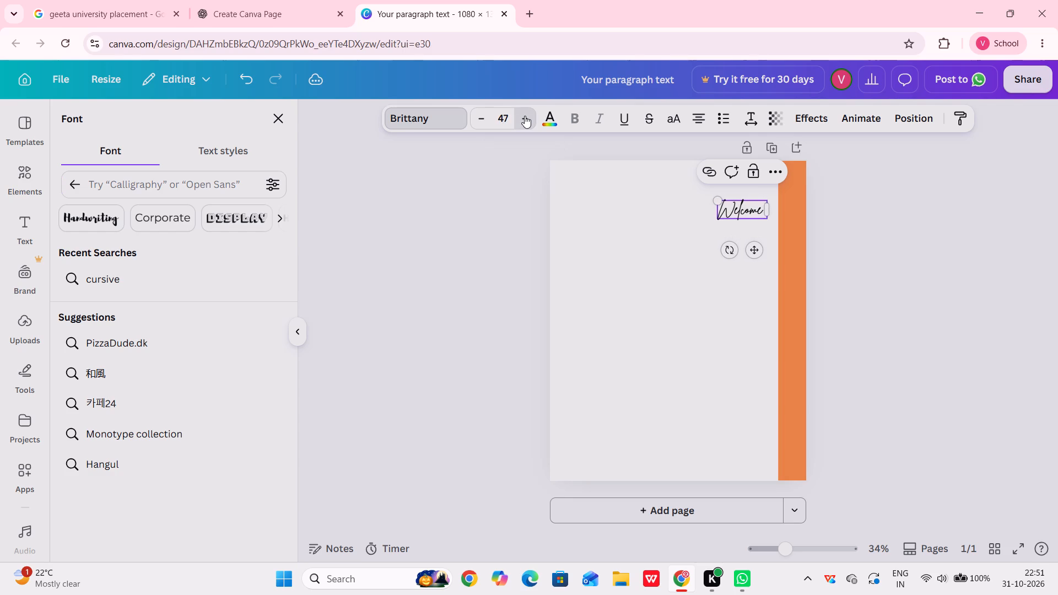
triple_click(525, 116)
left_click(525, 116)
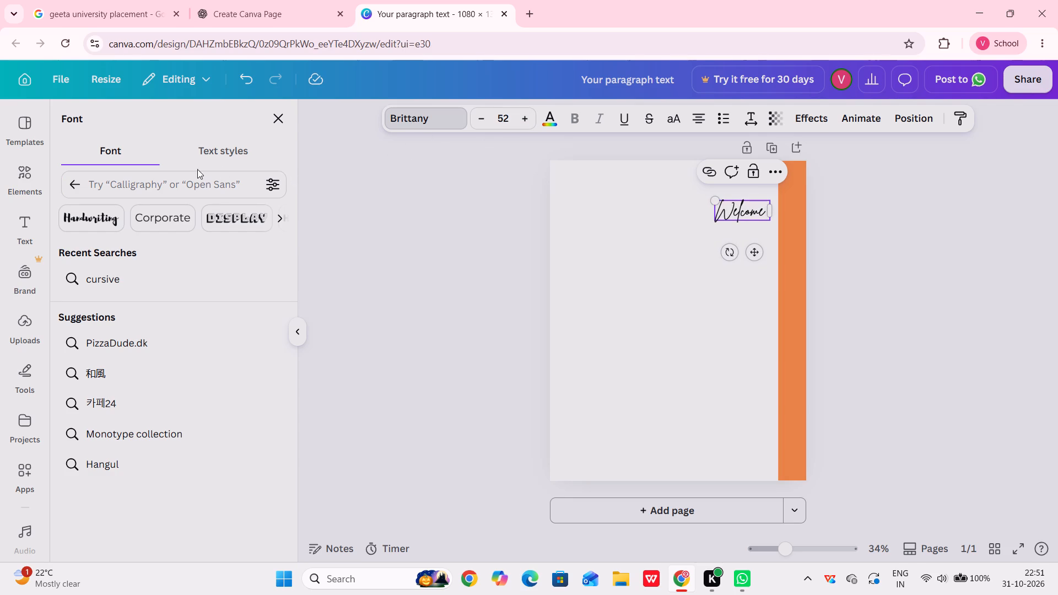
Search the fonts for "cursive br" and apply Feeling Passionate to the Welcome text.
left_click(191, 179)
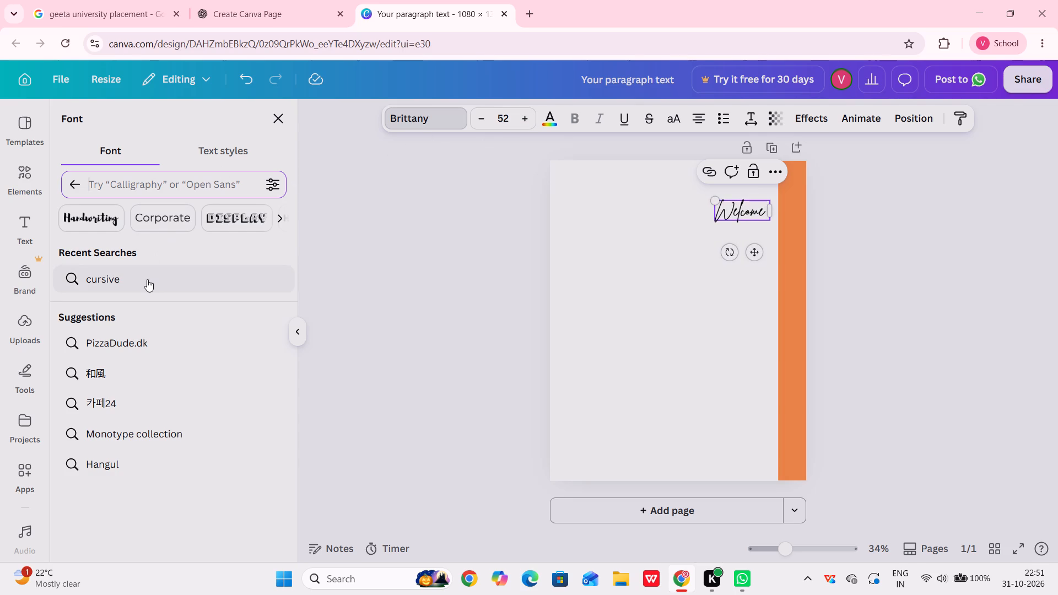
left_click(147, 279)
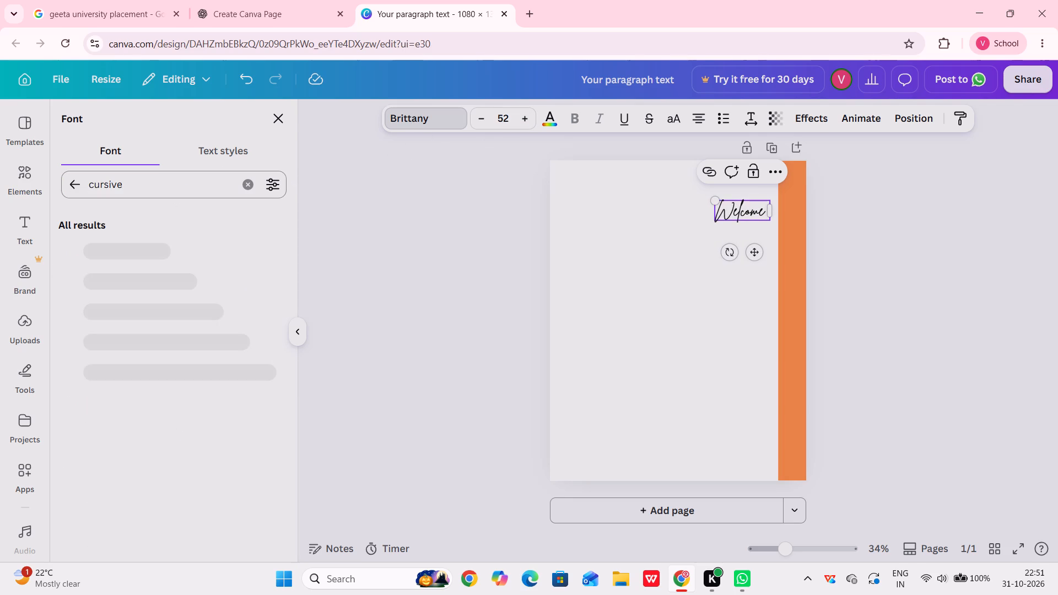
left_click(233, 149)
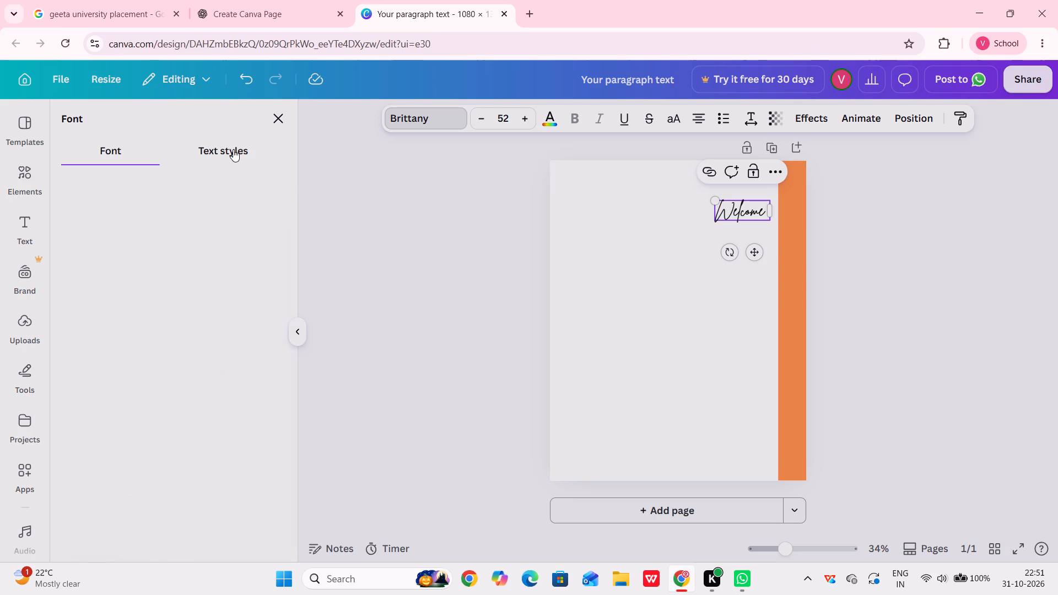
left_click(137, 156)
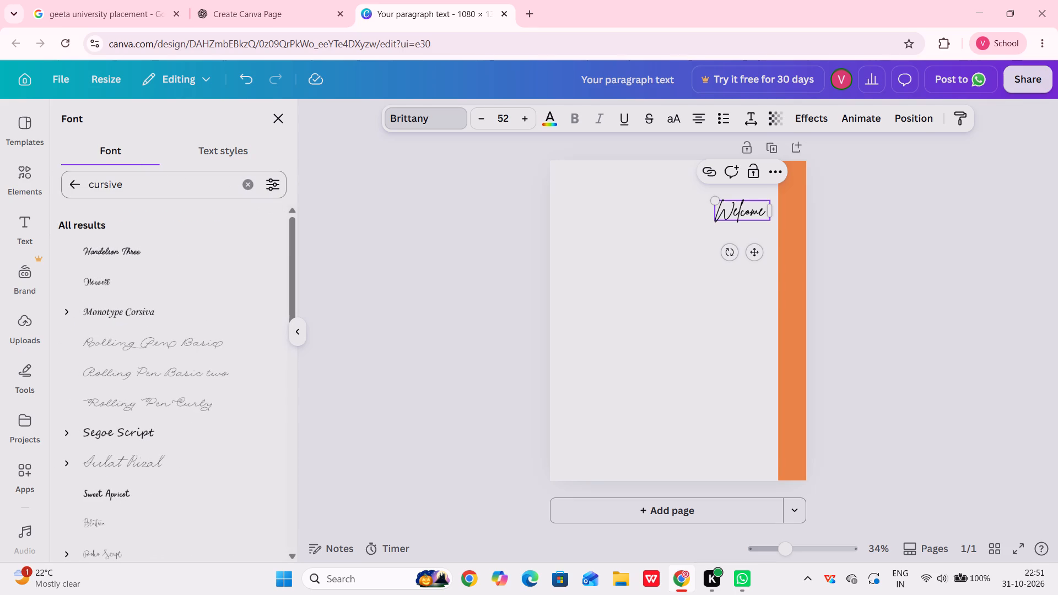
left_click(136, 190)
key("space")
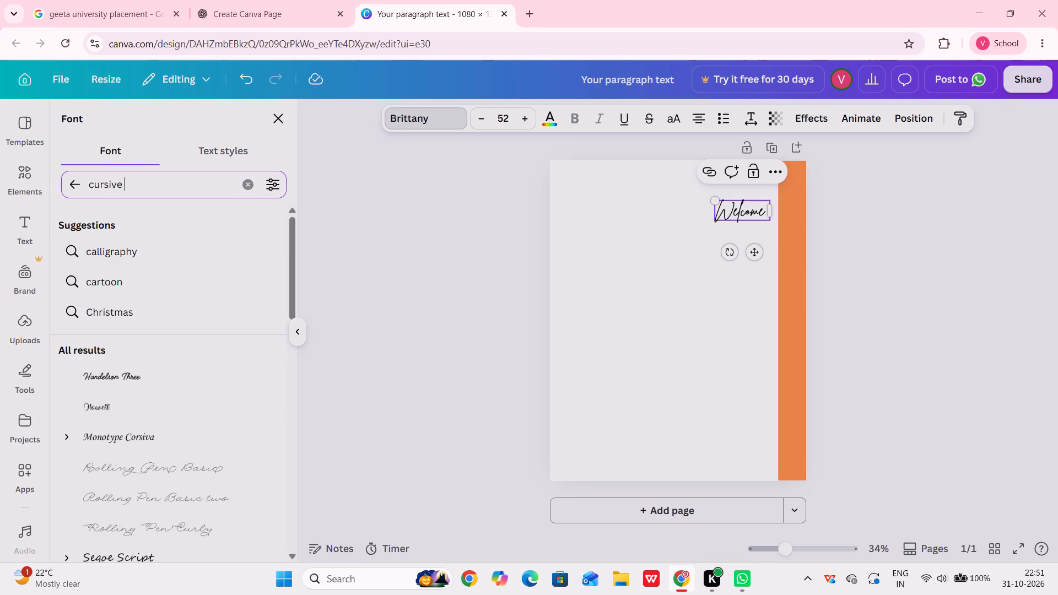
type("br")
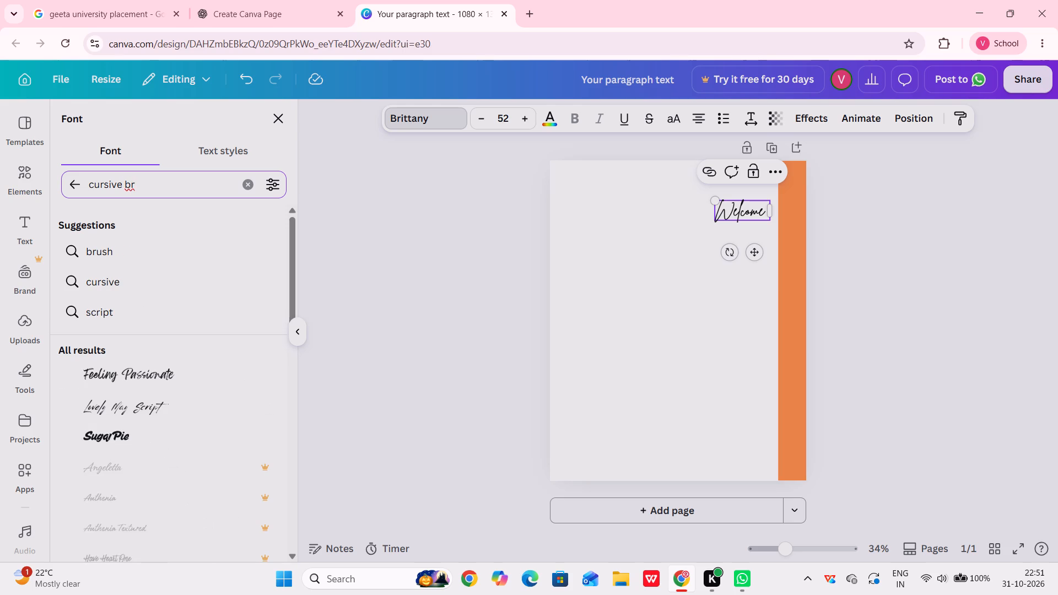
left_click(156, 378)
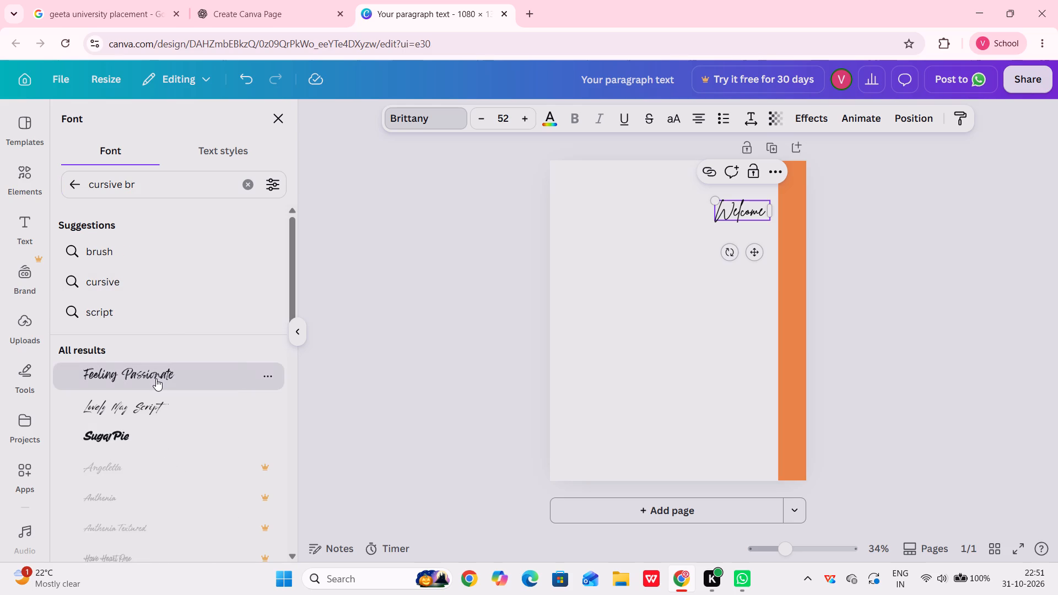
Increase the Welcome text's font size to 55.
left_click(701, 311)
left_click(744, 206)
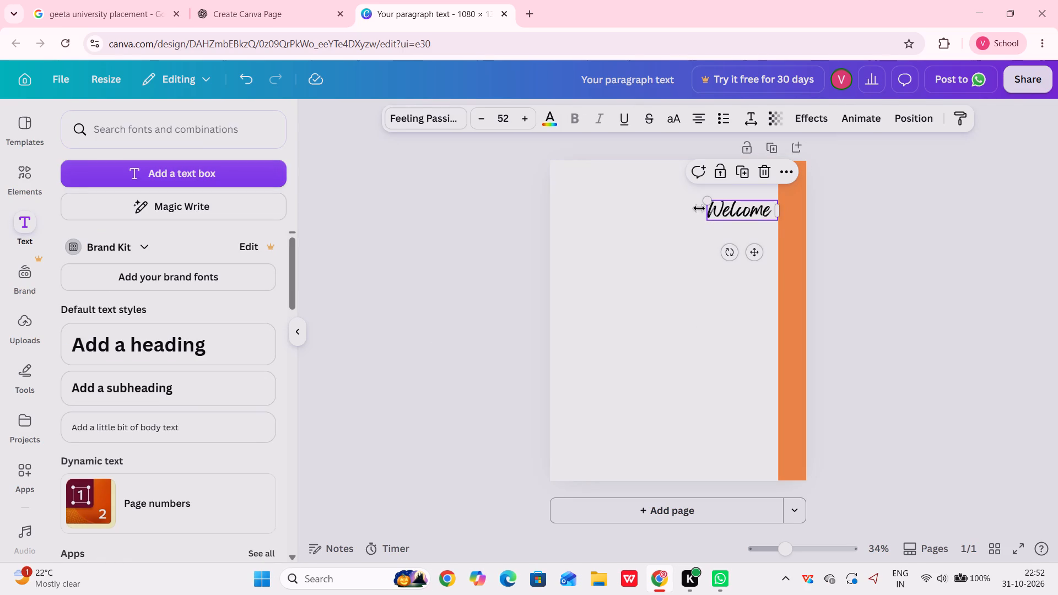
triple_click(522, 119)
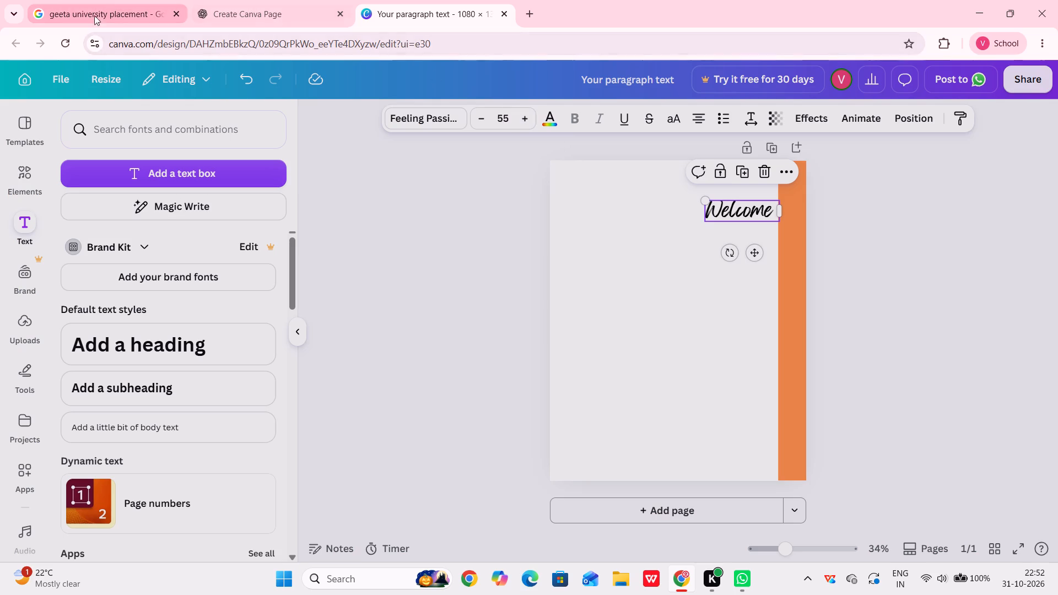
Check the reference Pool Campus Drive poster in the Google image results for Geeta University placement.
left_click(444, 8)
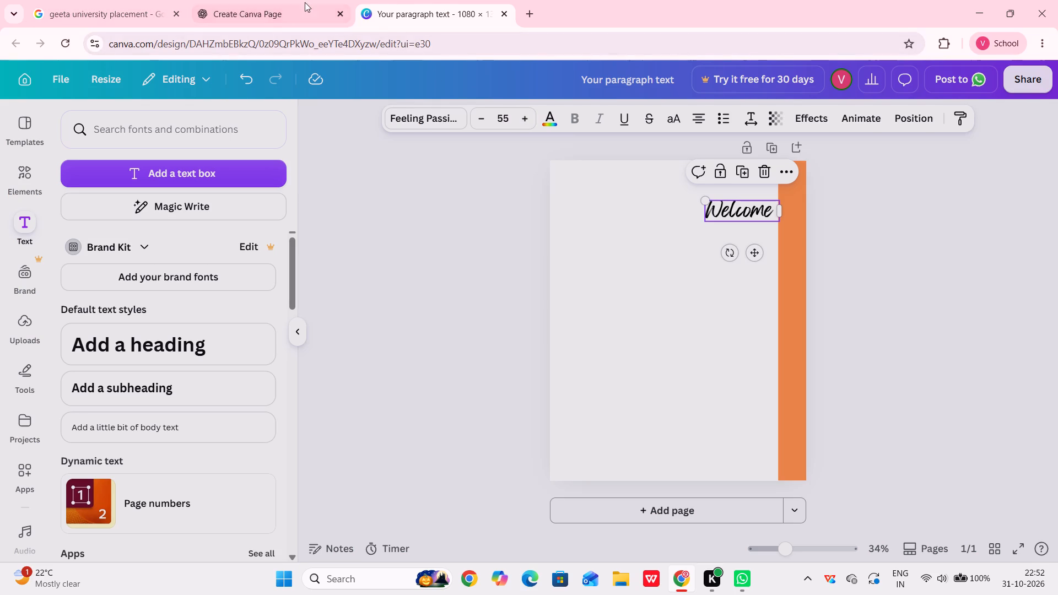
left_click(113, 4)
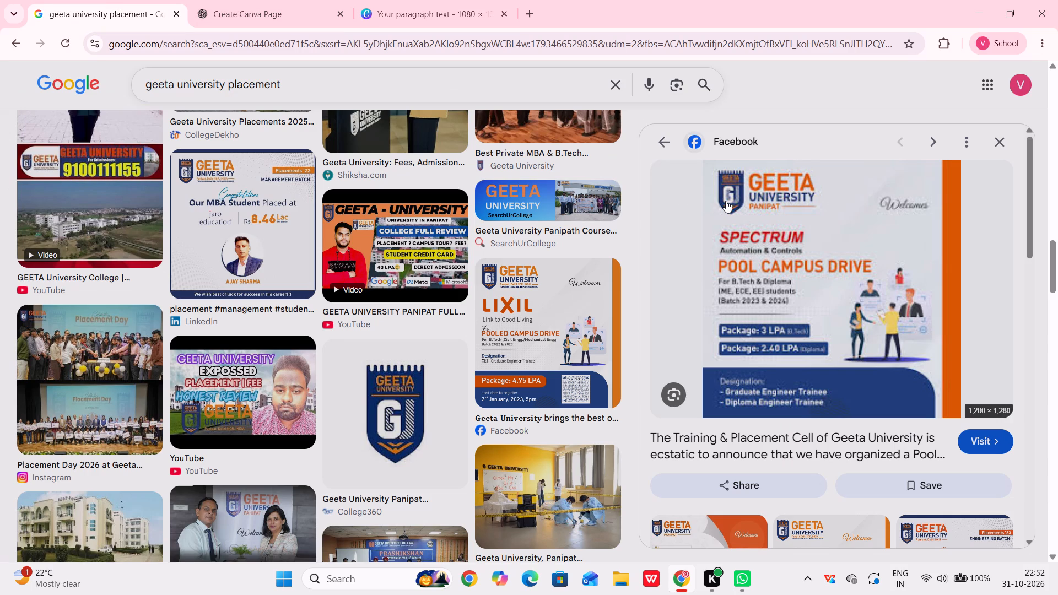
Switch to the Canva poster, add a landscape placeholder frame, and shorten it to a wide banner about 551 px wide.
left_click(452, 7)
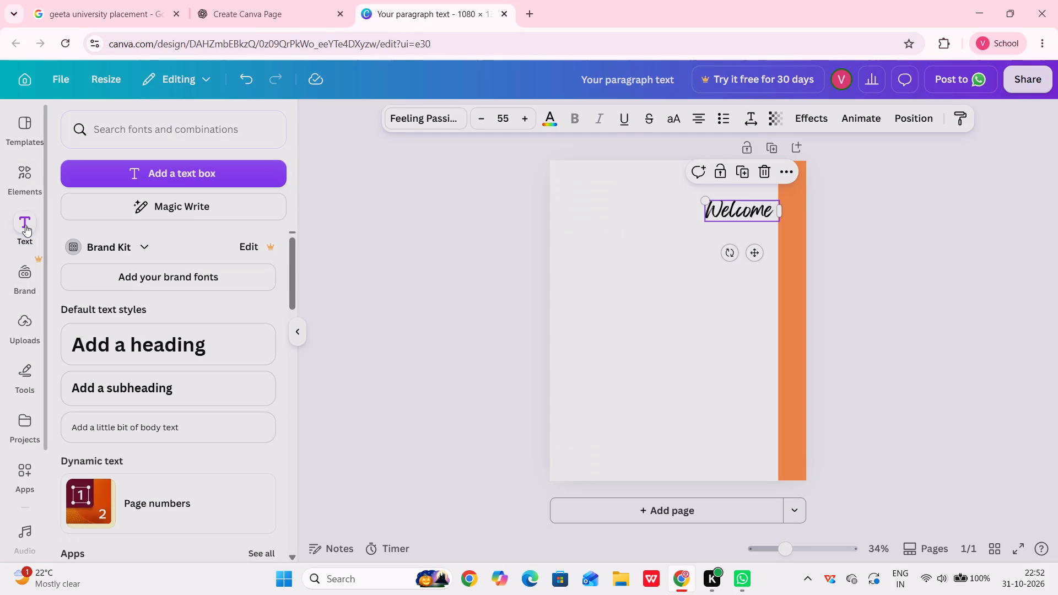
left_click(23, 175)
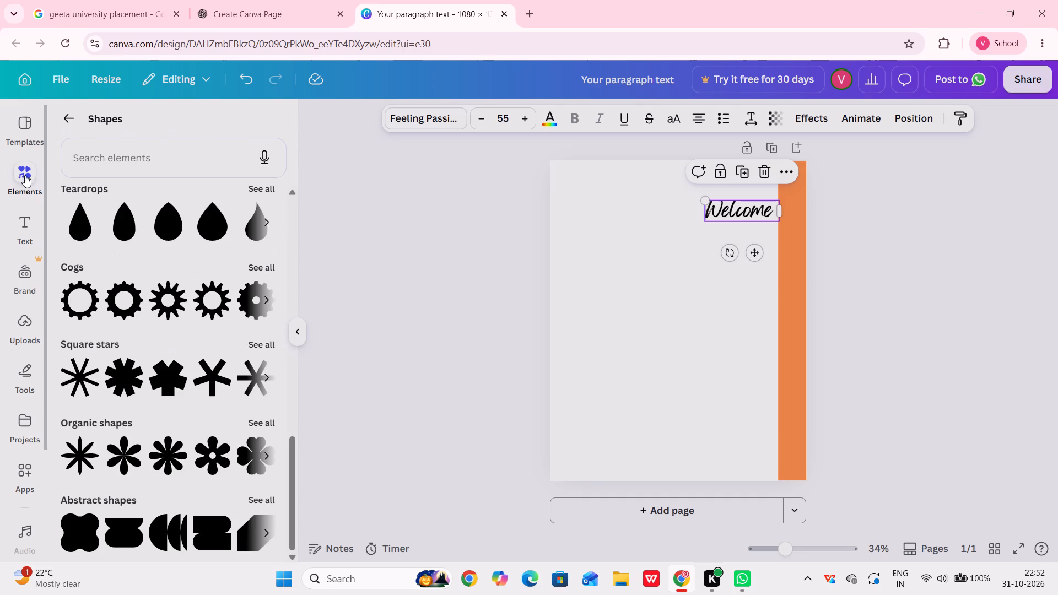
left_click(71, 122)
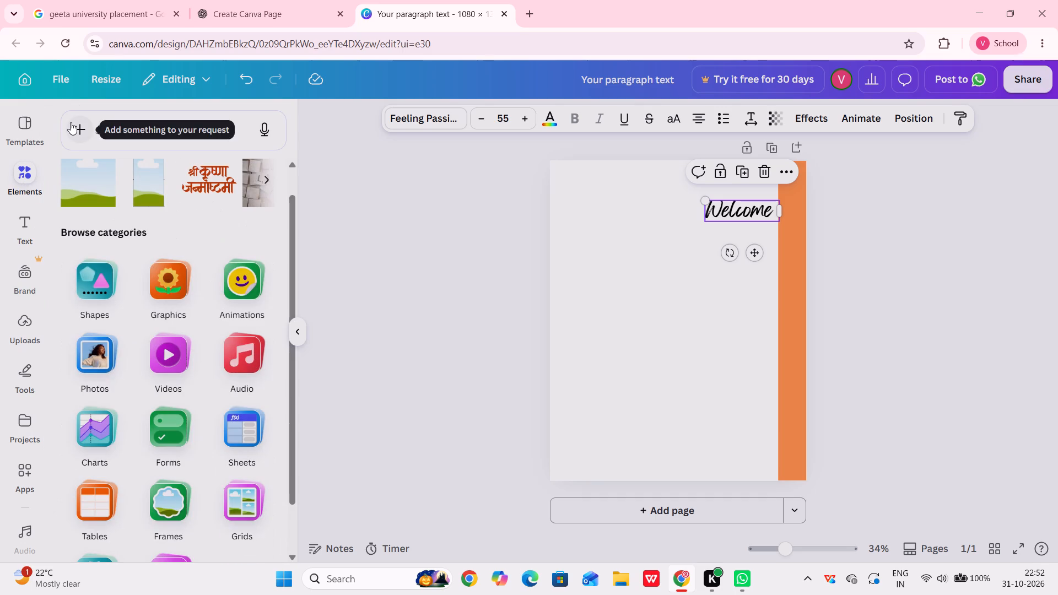
left_click(103, 188)
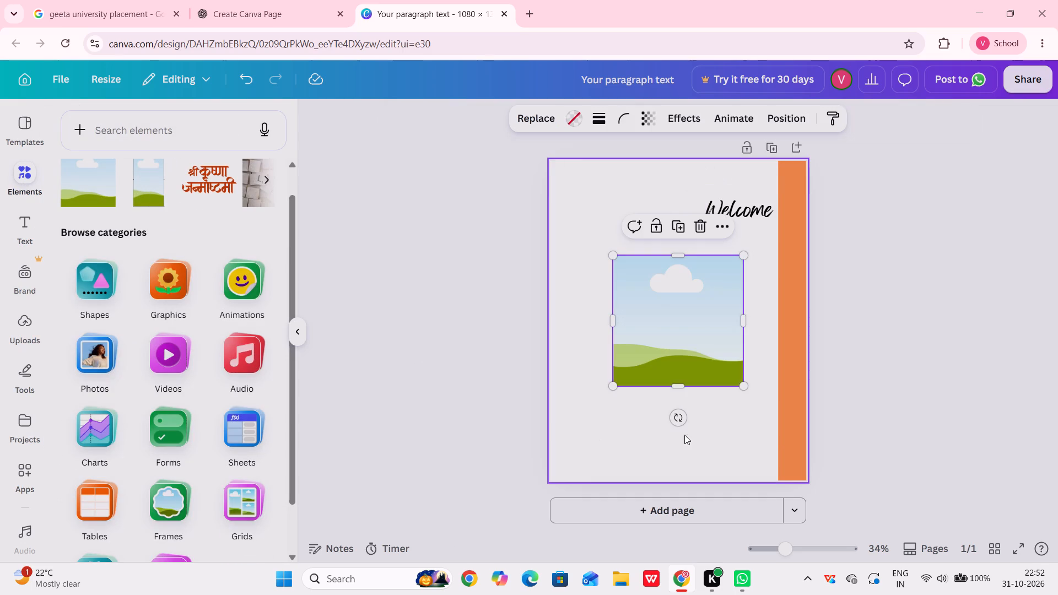
left_click_drag(679, 387, 683, 333)
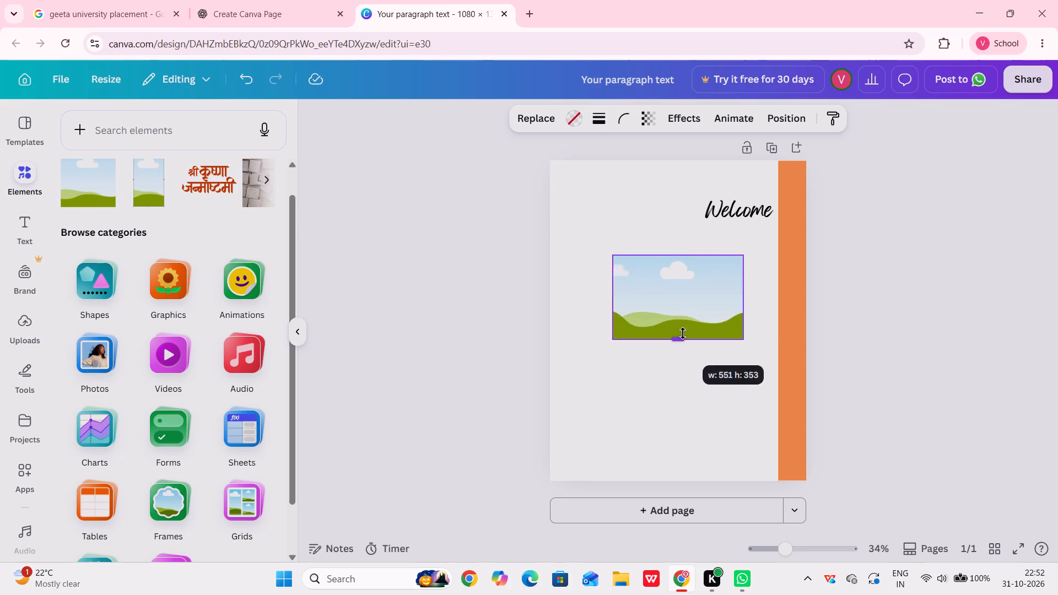
left_click_drag(683, 333, 688, 317)
left_click(683, 293)
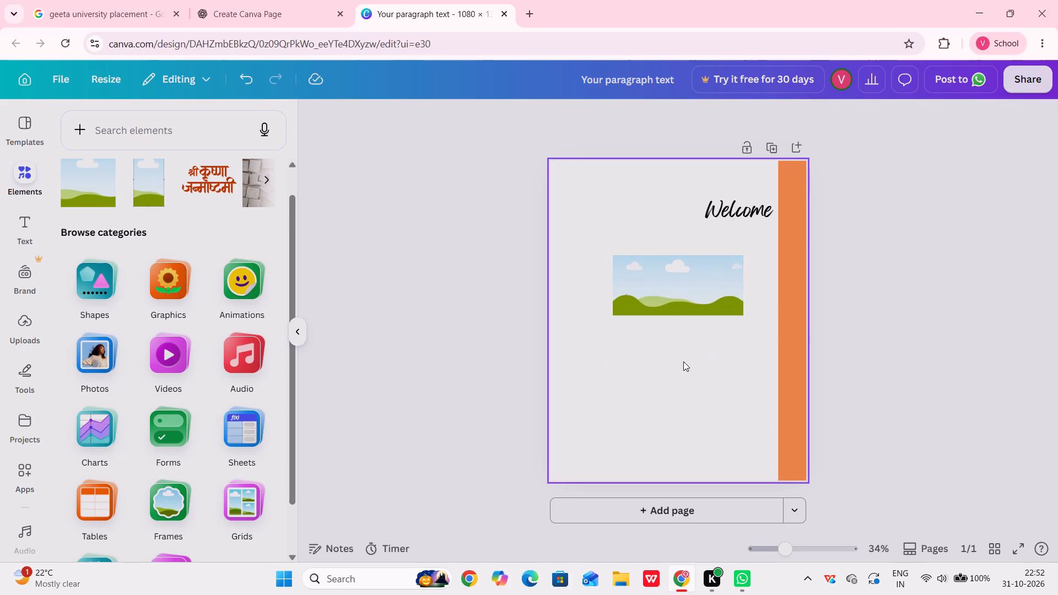
left_click(681, 316)
left_click_drag(675, 293, 647, 258)
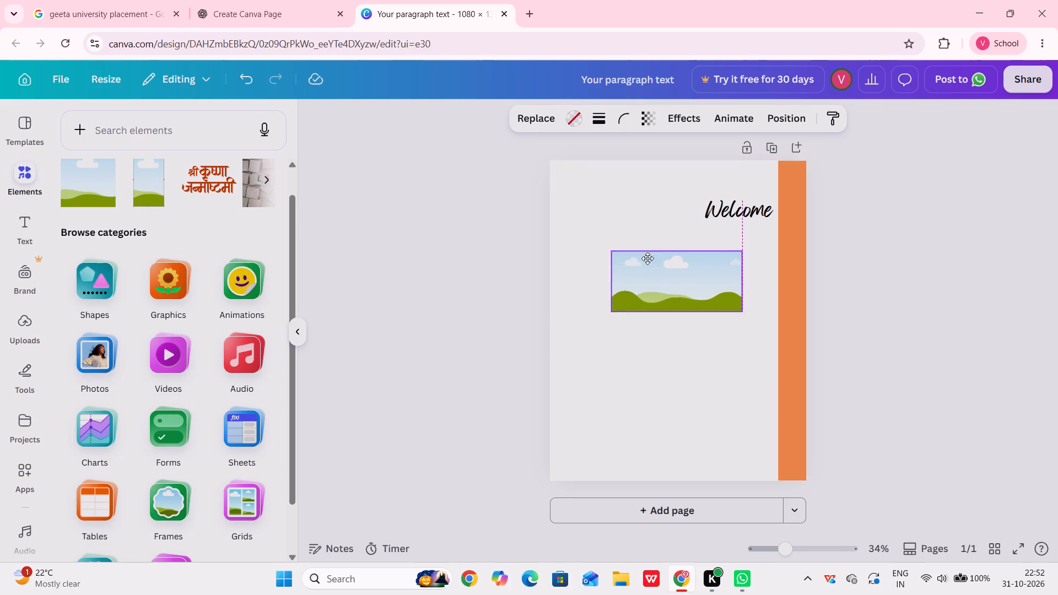
left_click_drag(647, 258, 627, 215)
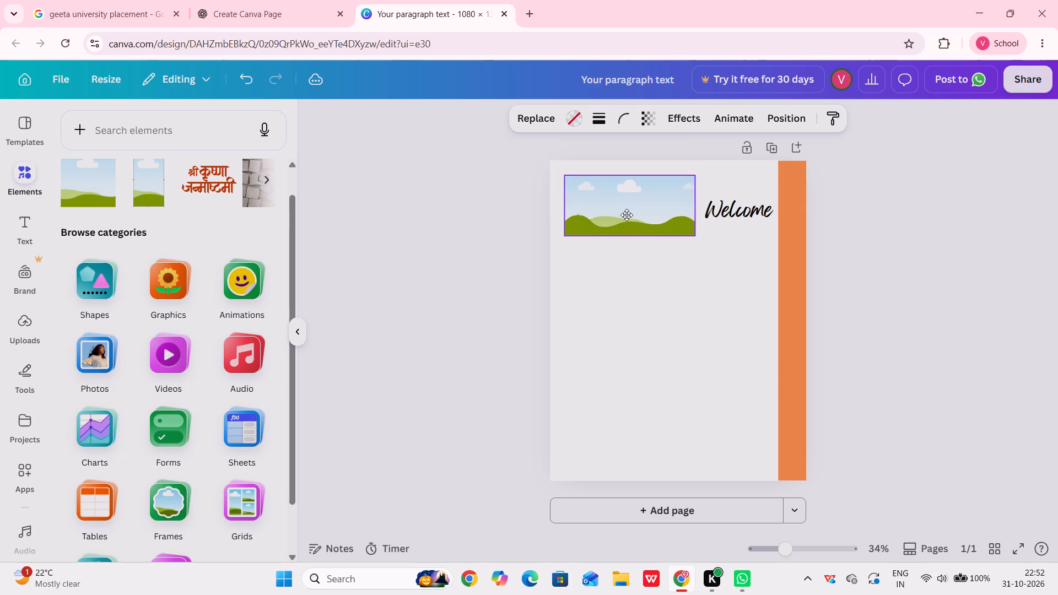
left_click_drag(627, 215, 620, 231)
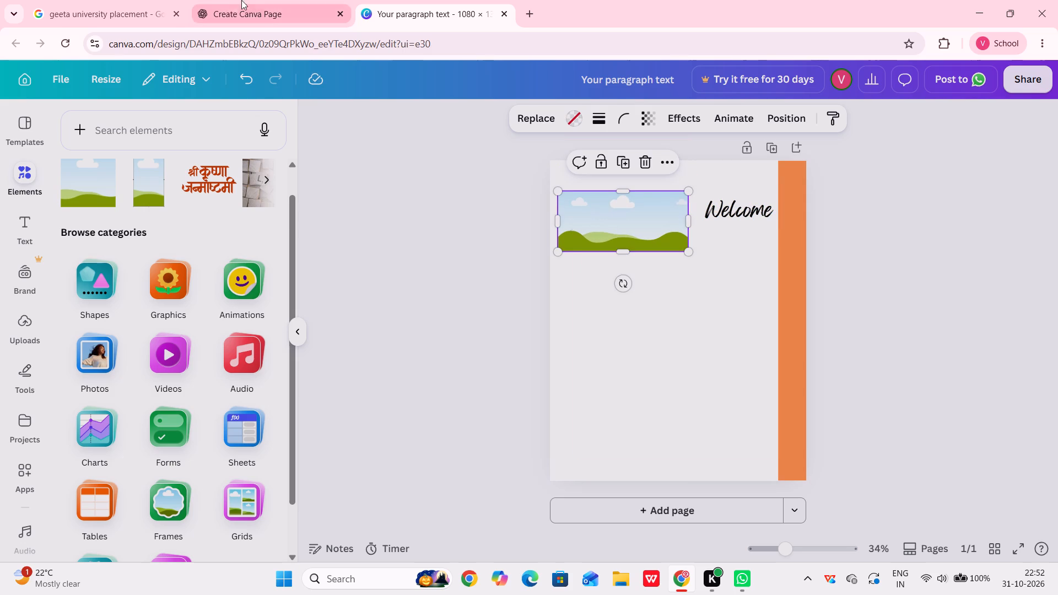
left_click(139, 8)
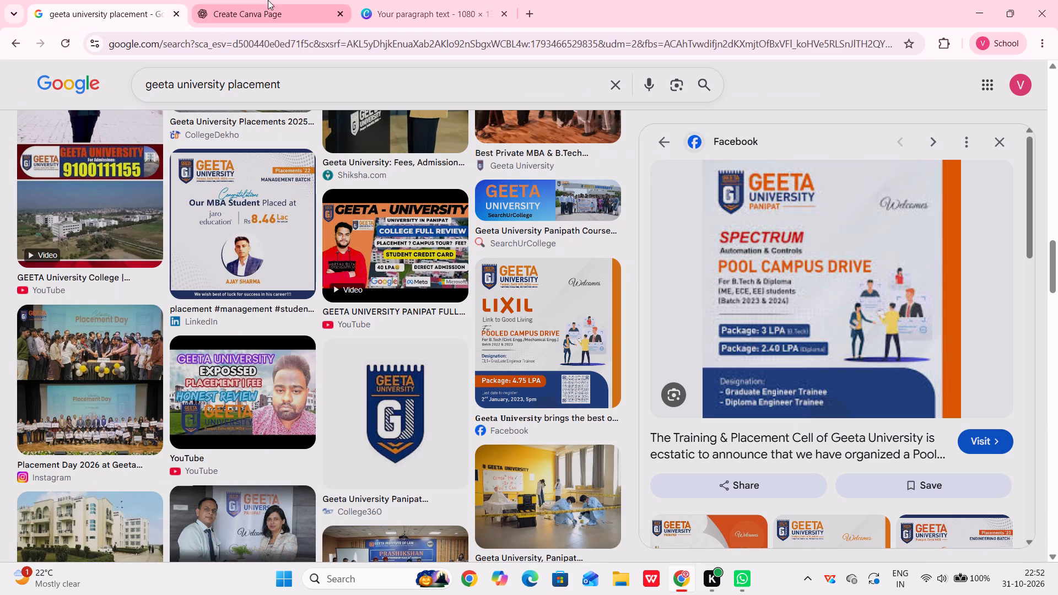
left_click(285, 0)
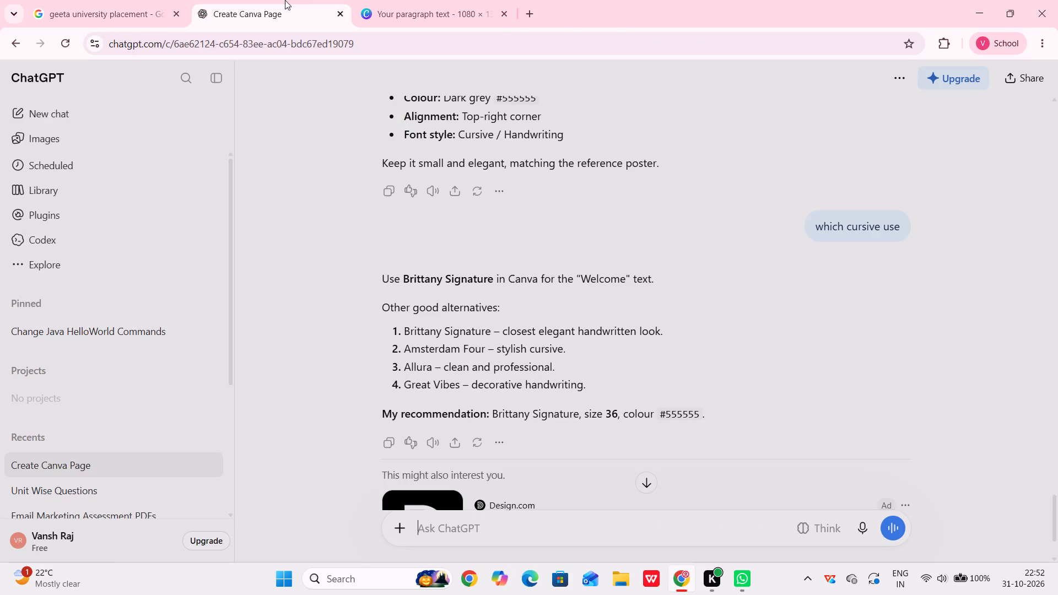
left_click(386, 7)
left_click_drag(593, 202, 602, 185)
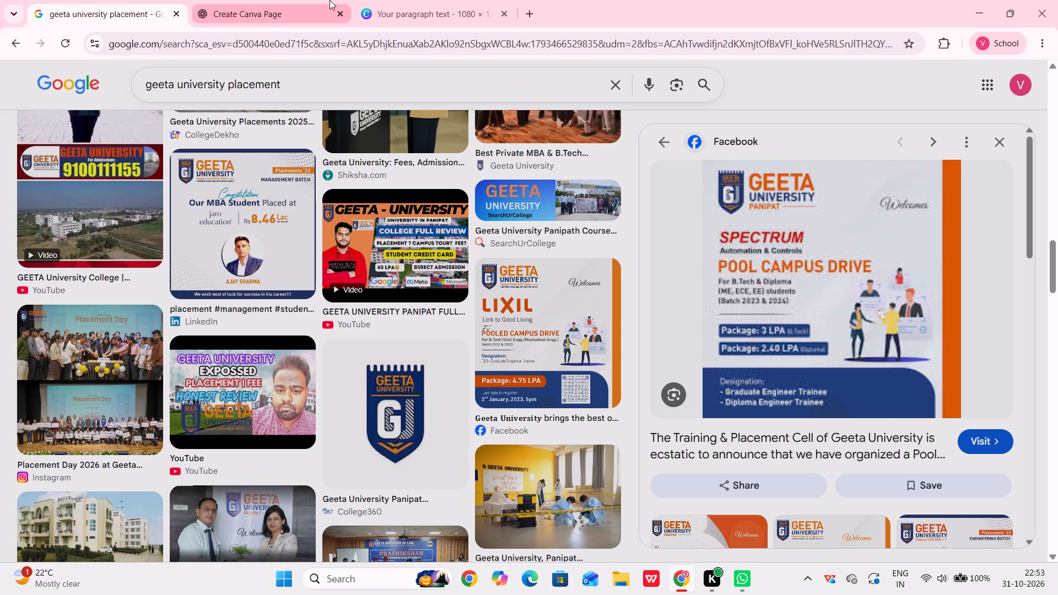
left_click(395, 10)
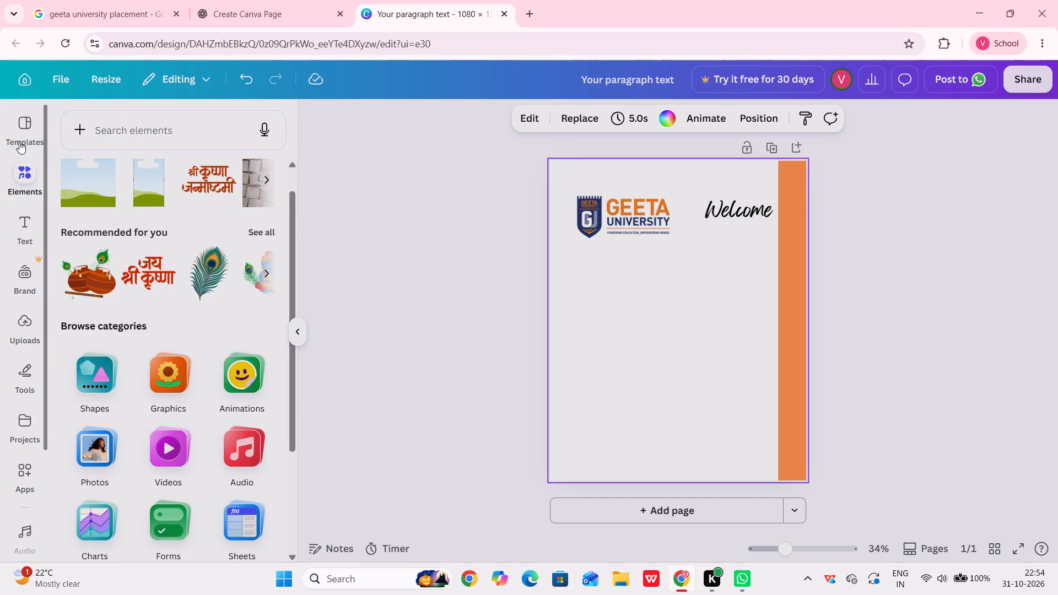
left_click(25, 228)
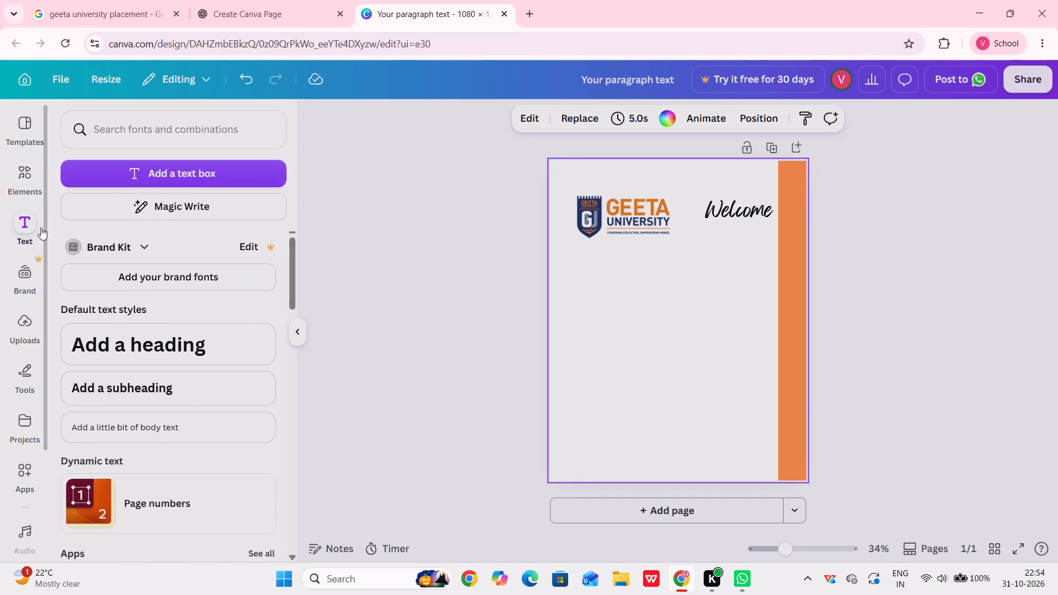
left_click(193, 177)
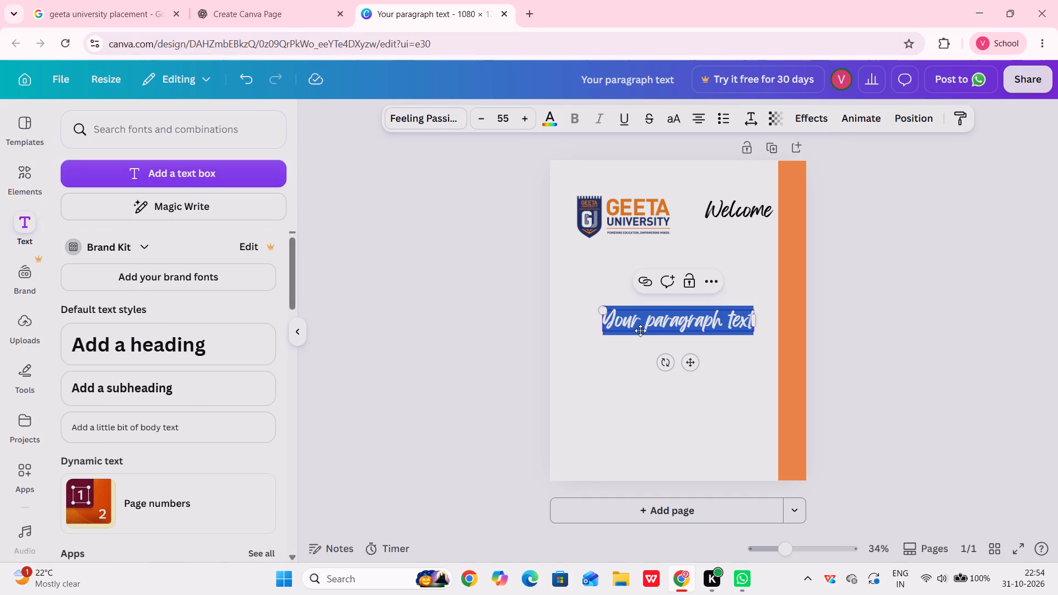
key("BackSpace")
key("ctrl+v")
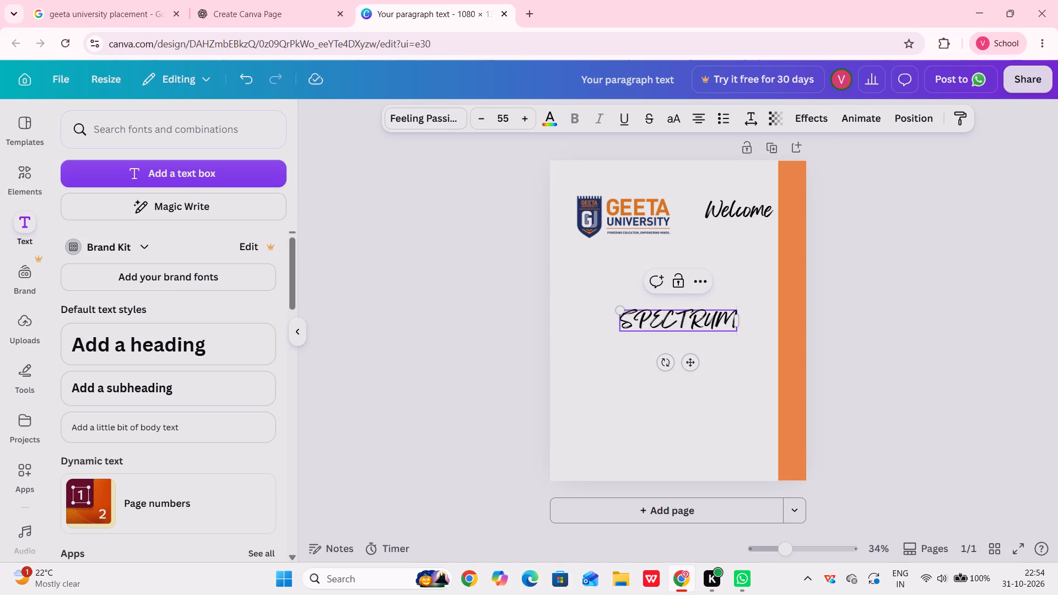
Search Canva's fonts and combinations for "font", look through the results and clear the search.
left_click(167, 144)
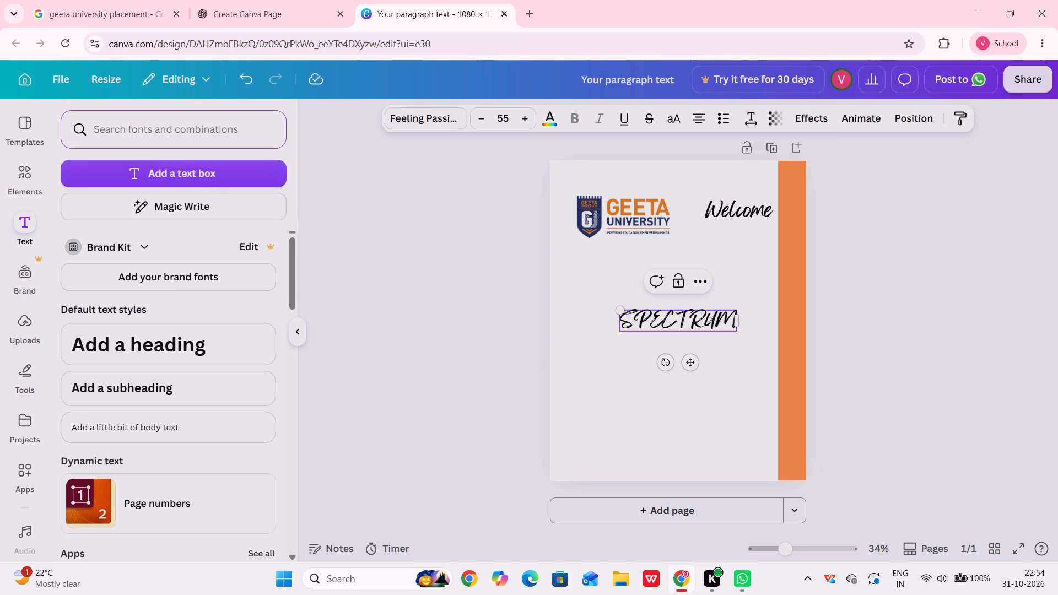
left_click(176, 133)
key("s")
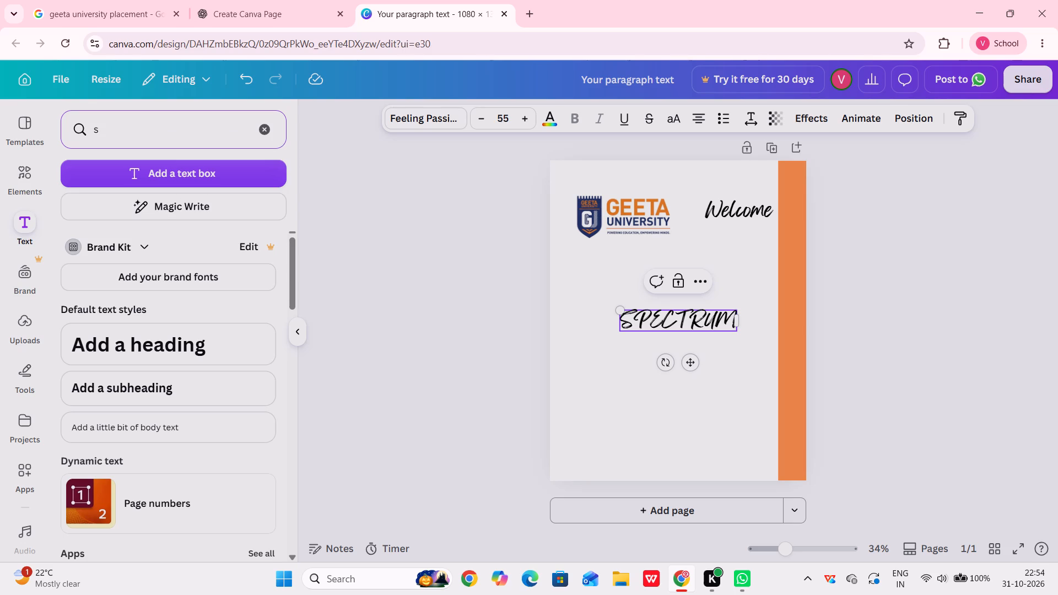
key("BackSpace")
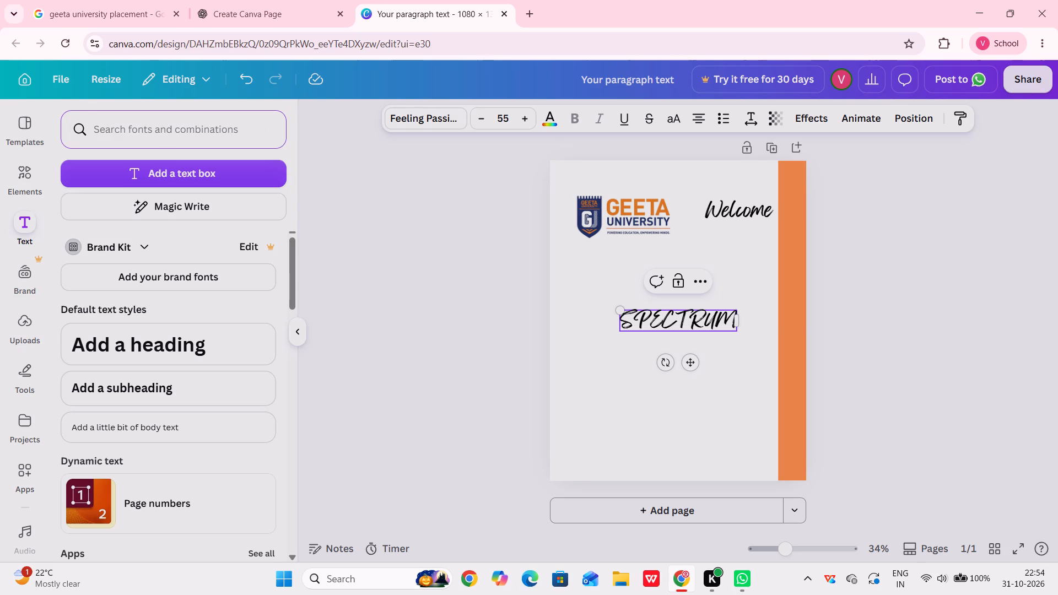
type("al")
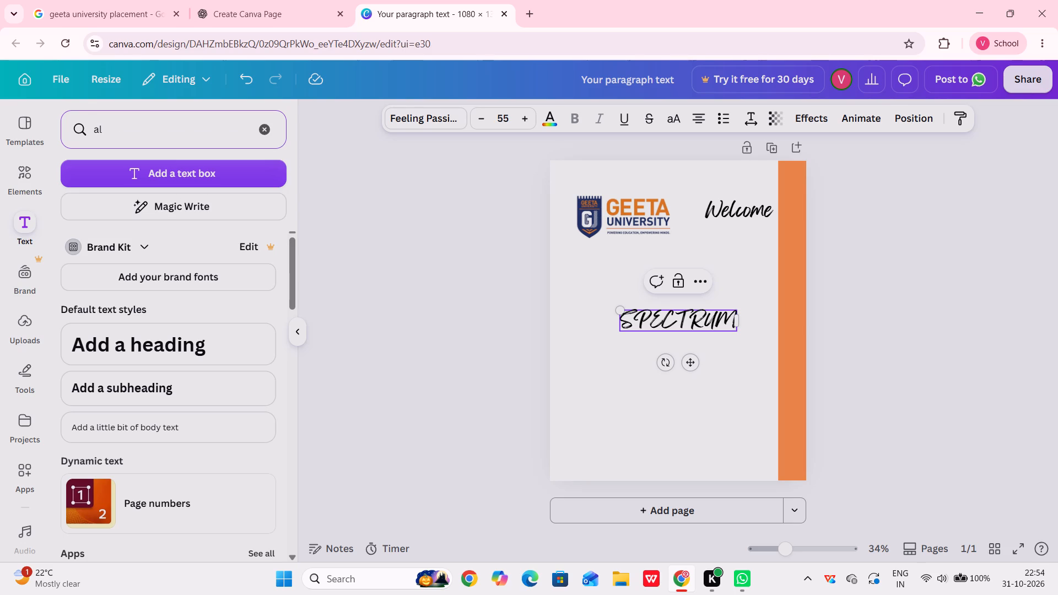
key("BackSpace")
key("BackSpace")
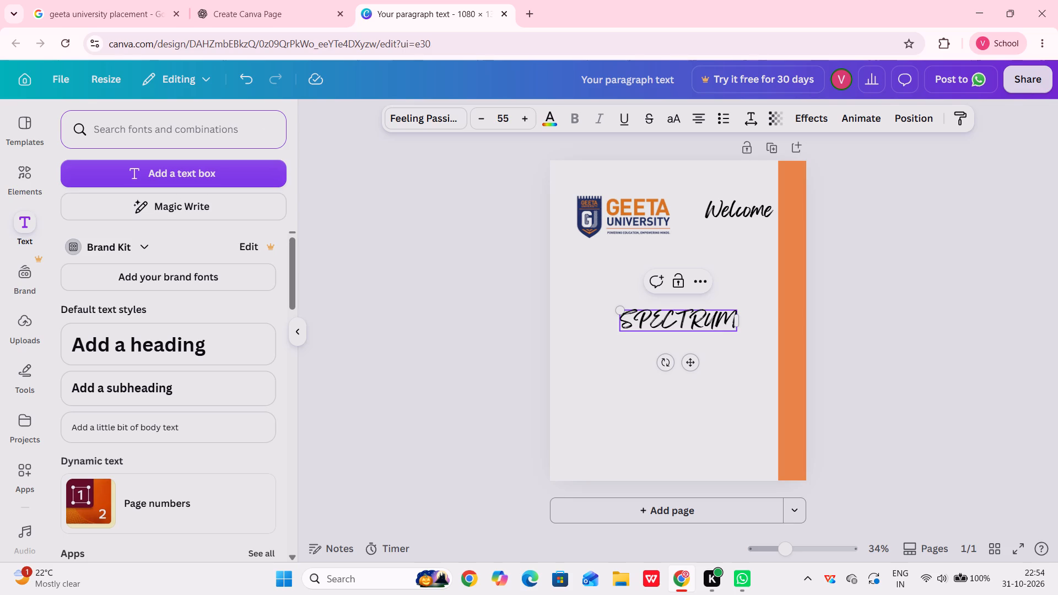
key("i")
key("BackSpace")
type("font")
key("Return")
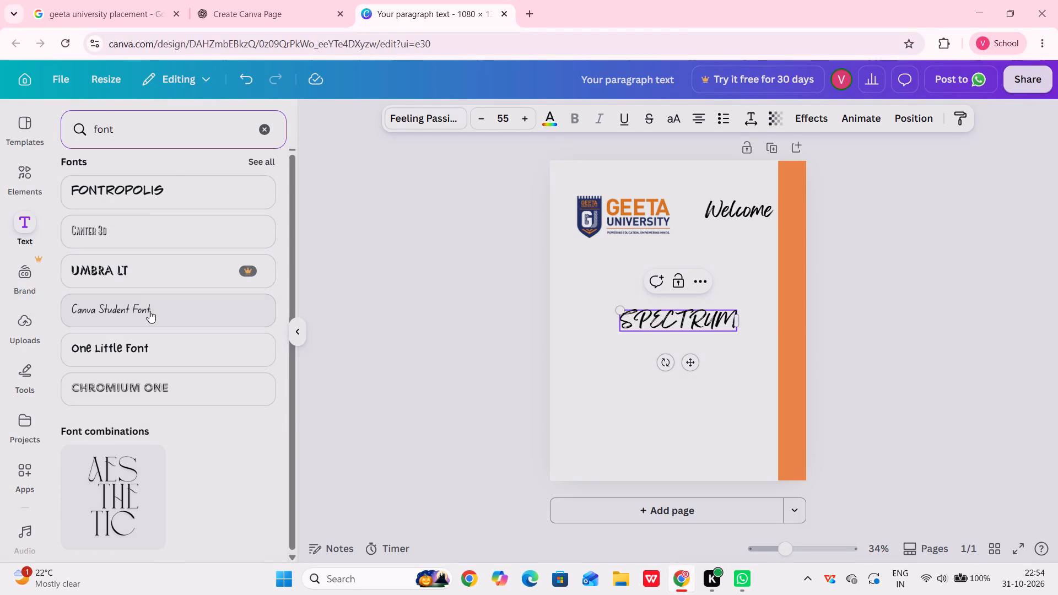
scroll(136, 376, "down", 1)
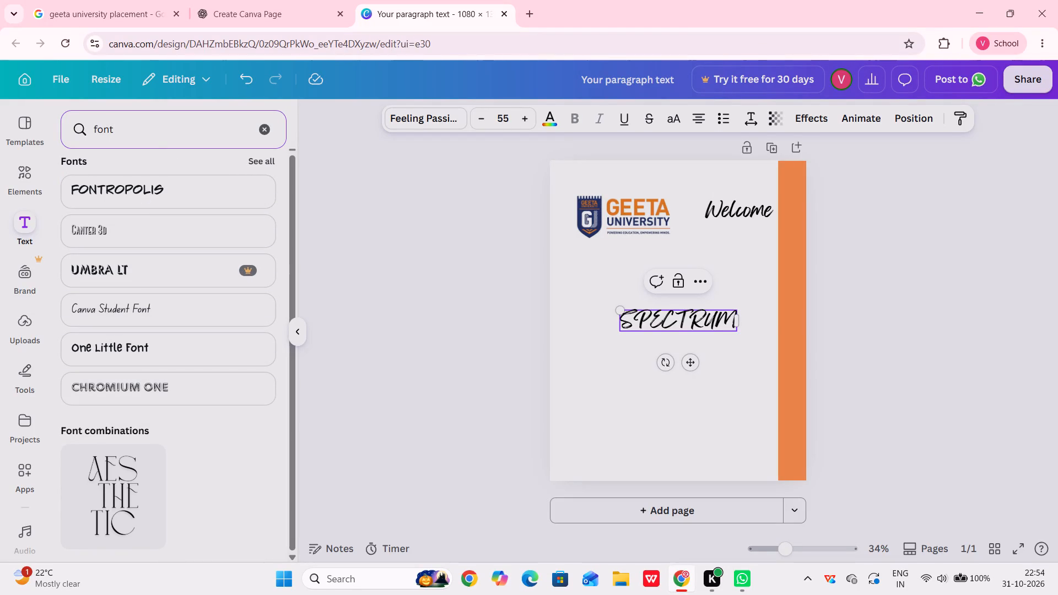
left_click(270, 131)
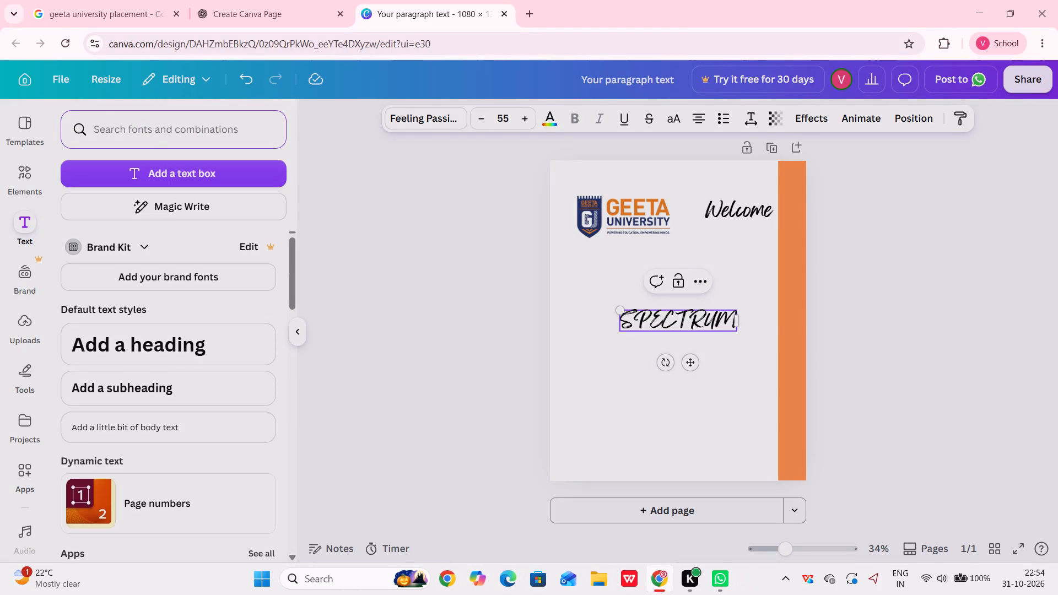
Search Canva's fonts and combinations for "normal", and clear the search text.
type("no")
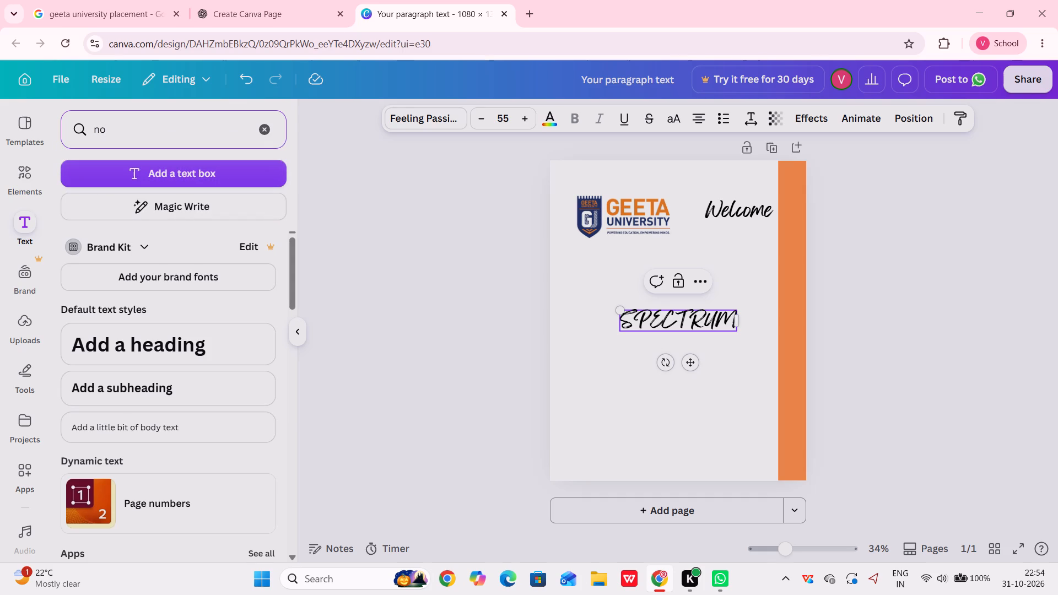
key("r")
type("mal")
key("Return")
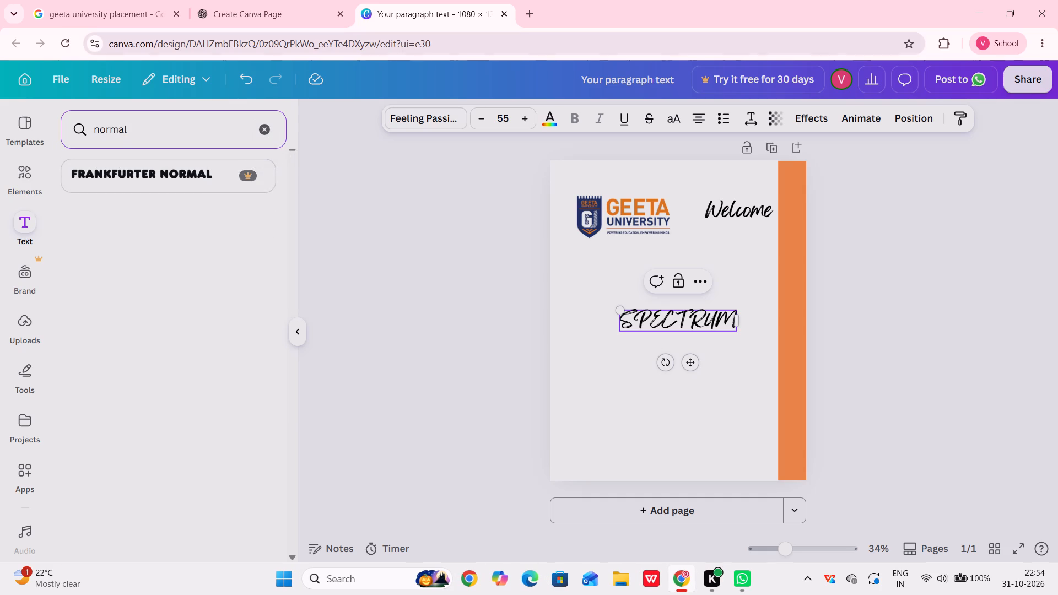
left_click_drag(199, 127, 126, 128)
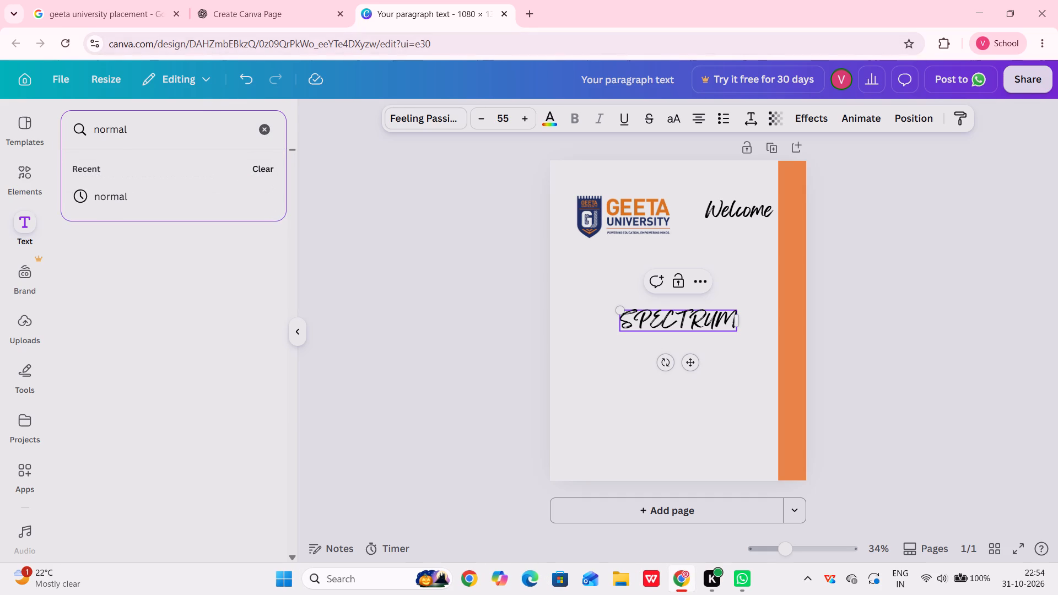
key("BackSpace")
key("BackSpace")
key("BackSpace")
key("BackSpace")
key("BackSpace")
key("BackSpace")
key("BackSpace")
key("BackSpace")
key("BackSpace")
key("BackSpace")
key("BackSpace")
key("BackSpace")
key("BackSpace")
key("BackSpace")
key("BackSpace")
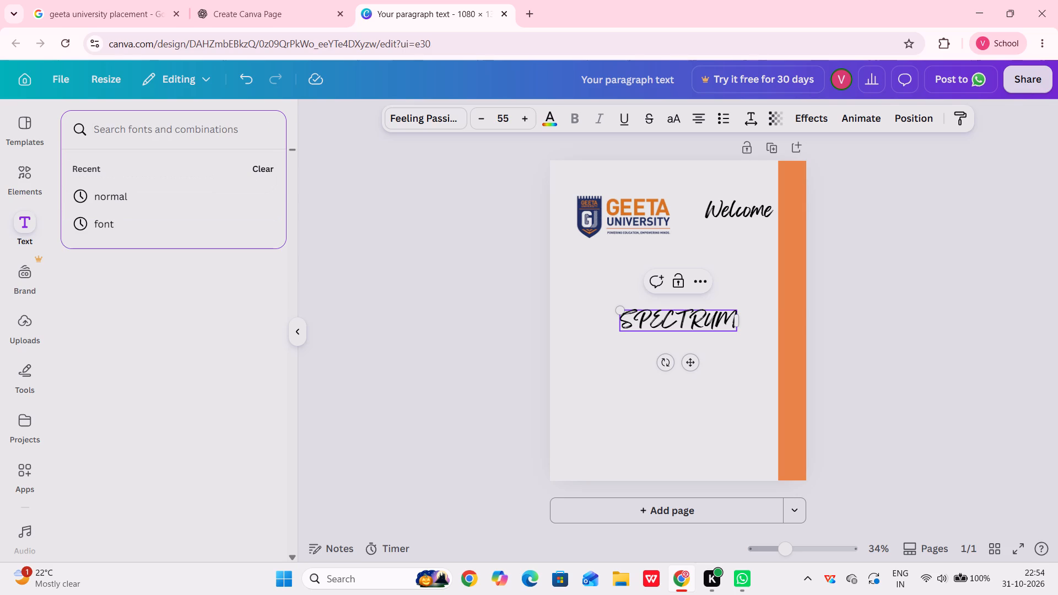
Search the fonts for "time new roman" and add a Times New Roman text box to the page.
type("ti")
type("me")
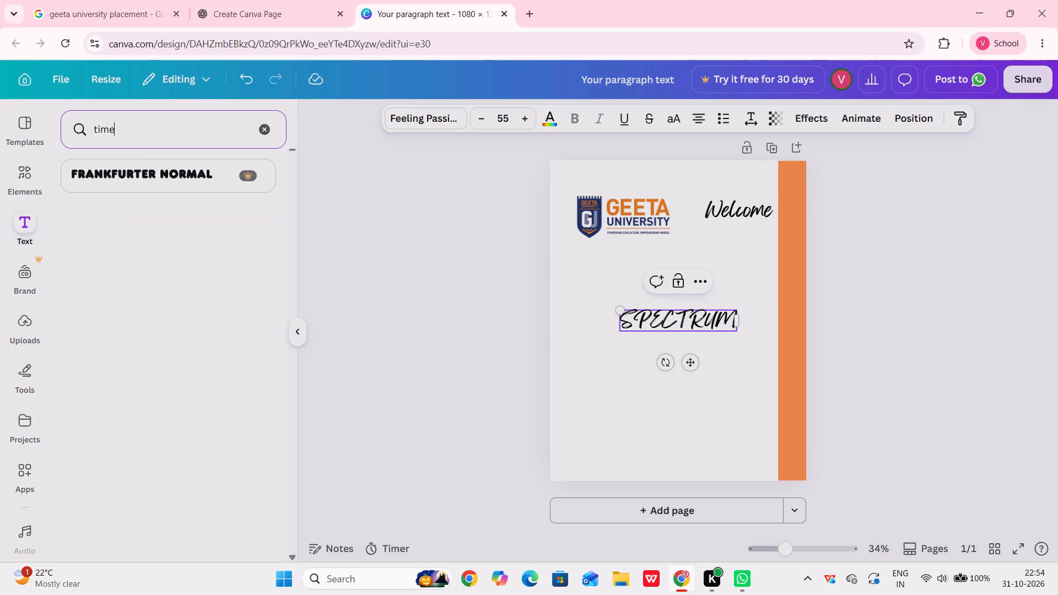
key("space")
type("new ro")
type("man")
key("Return")
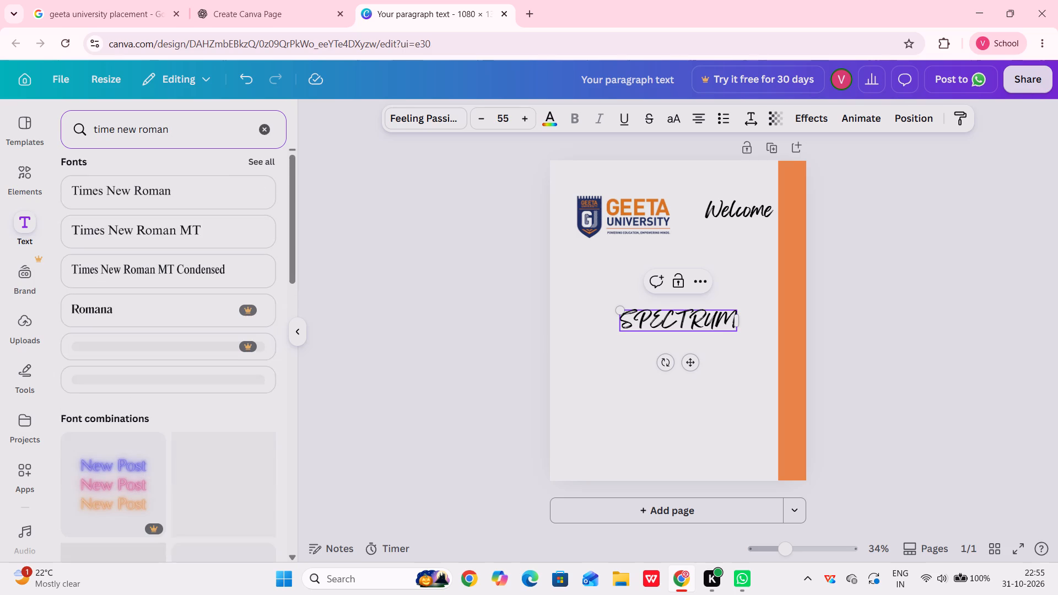
left_click(128, 197)
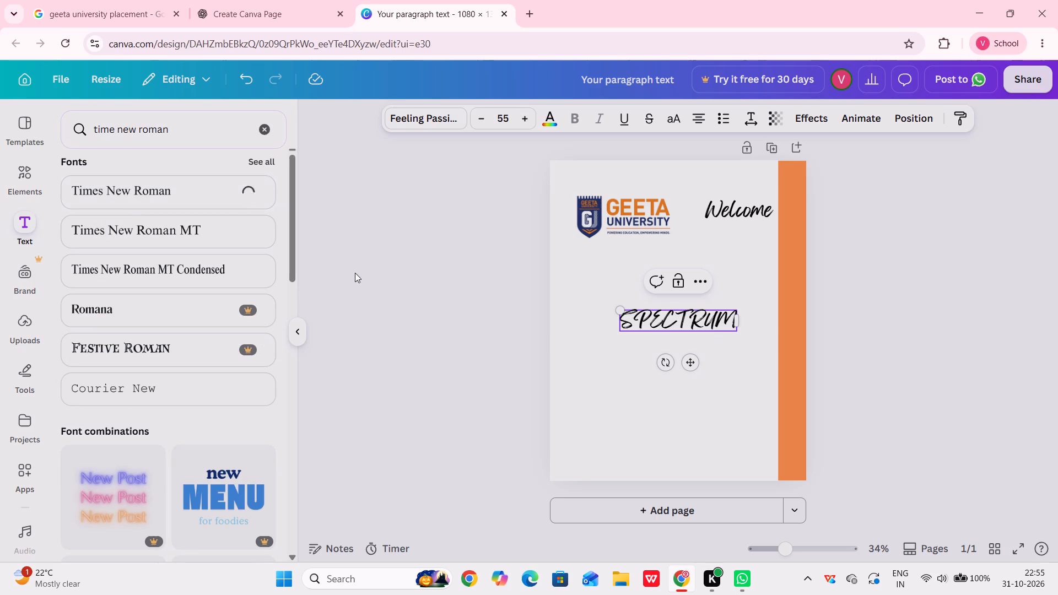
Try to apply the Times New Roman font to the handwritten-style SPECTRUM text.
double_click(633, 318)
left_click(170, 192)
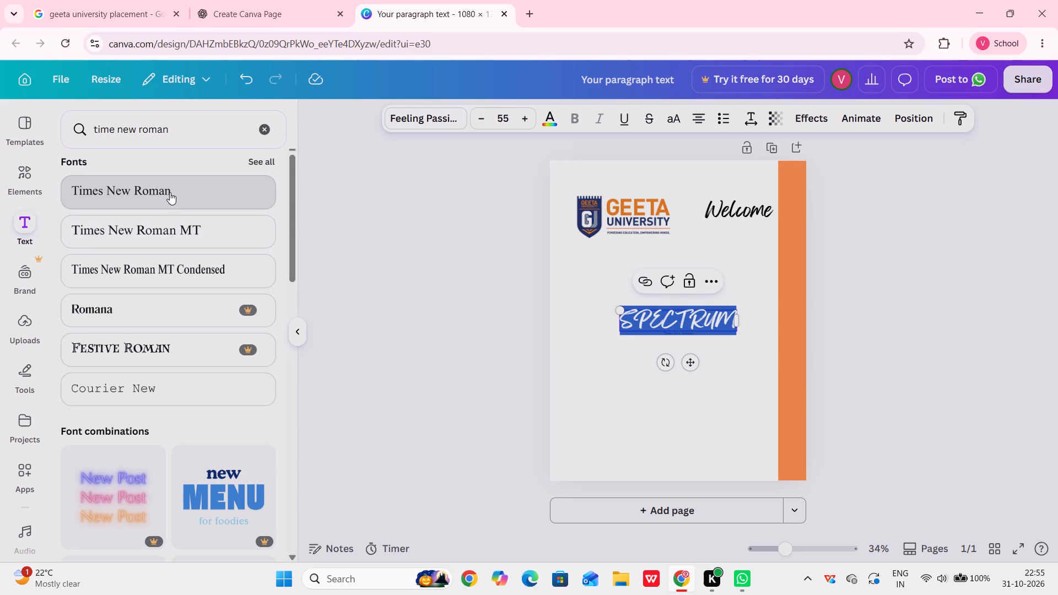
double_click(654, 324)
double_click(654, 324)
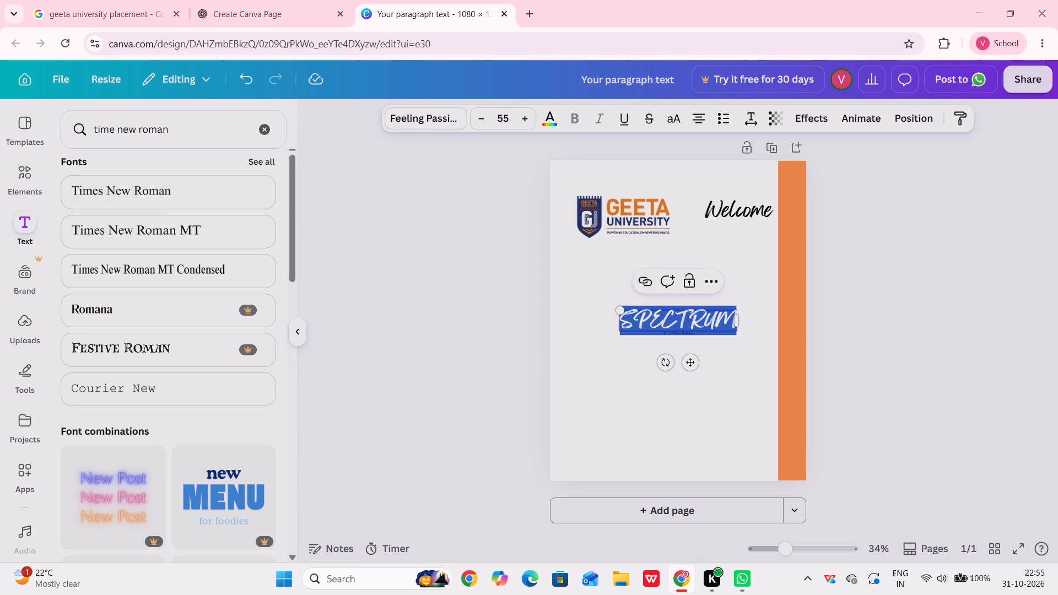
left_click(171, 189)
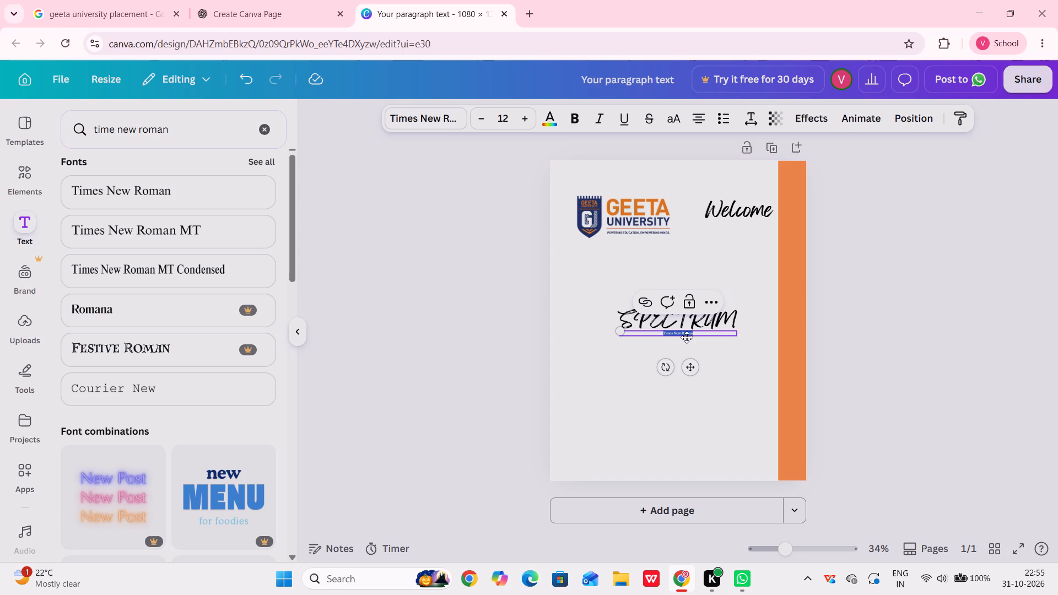
Delete the handwritten-style SPECTRUM text and the surplus Times New Roman text boxes, keeping only one Times New Roman box on the page.
right_click(692, 366)
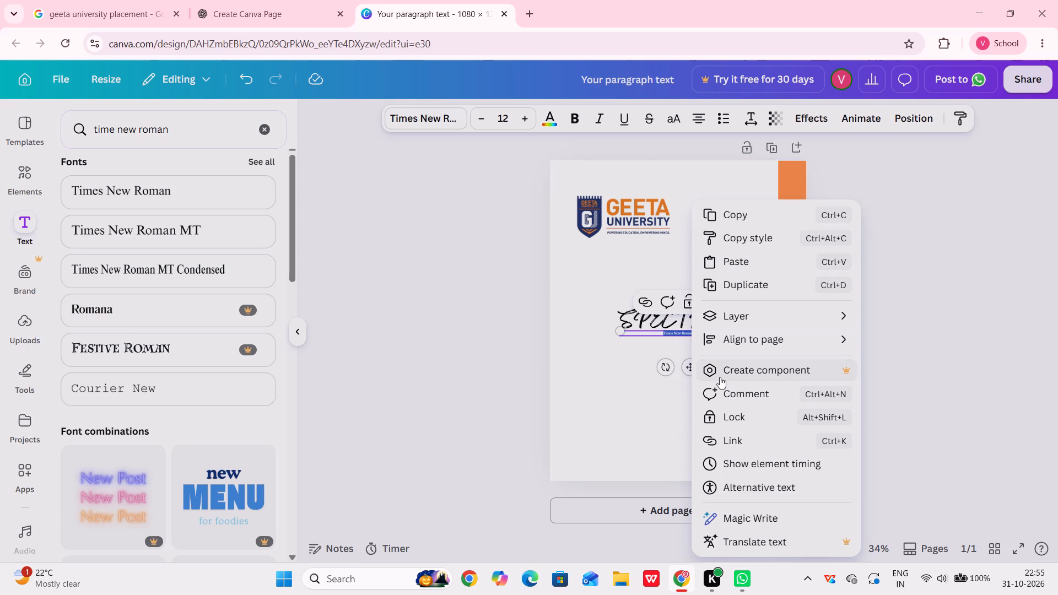
left_click(648, 352)
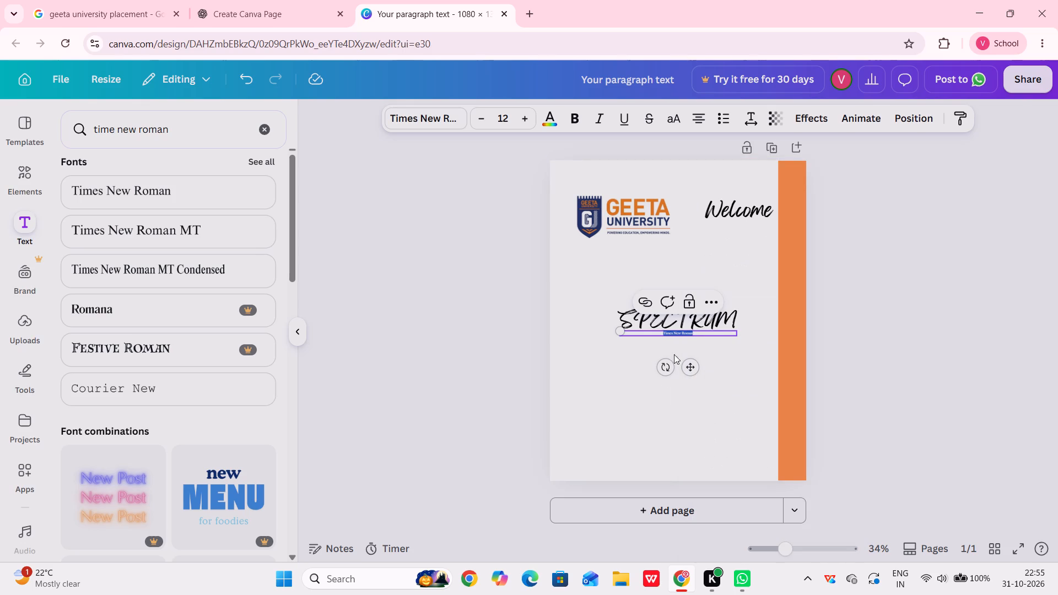
left_click_drag(688, 374, 641, 392)
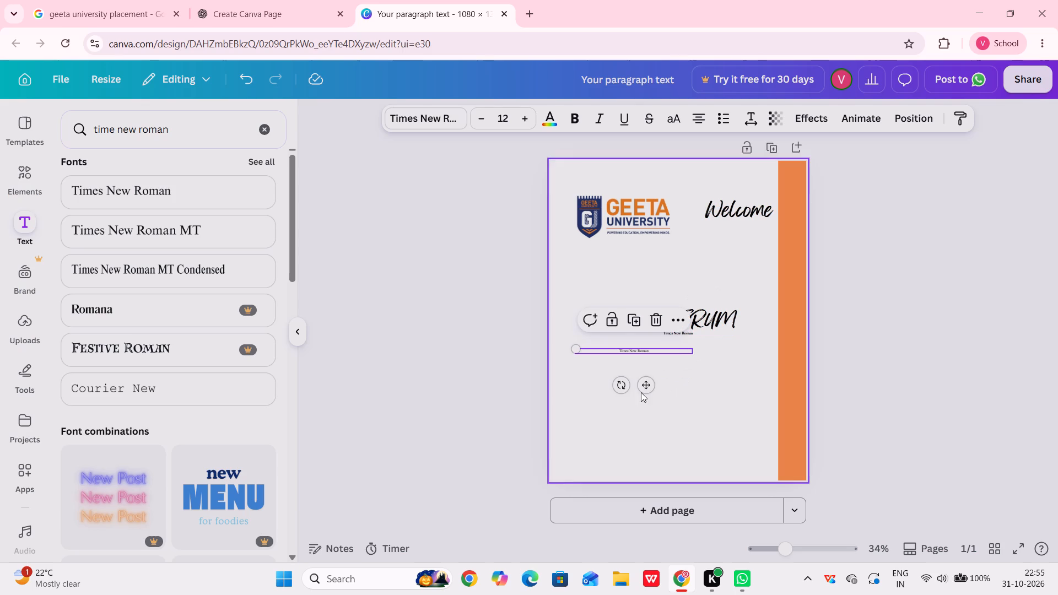
triple_click(651, 351)
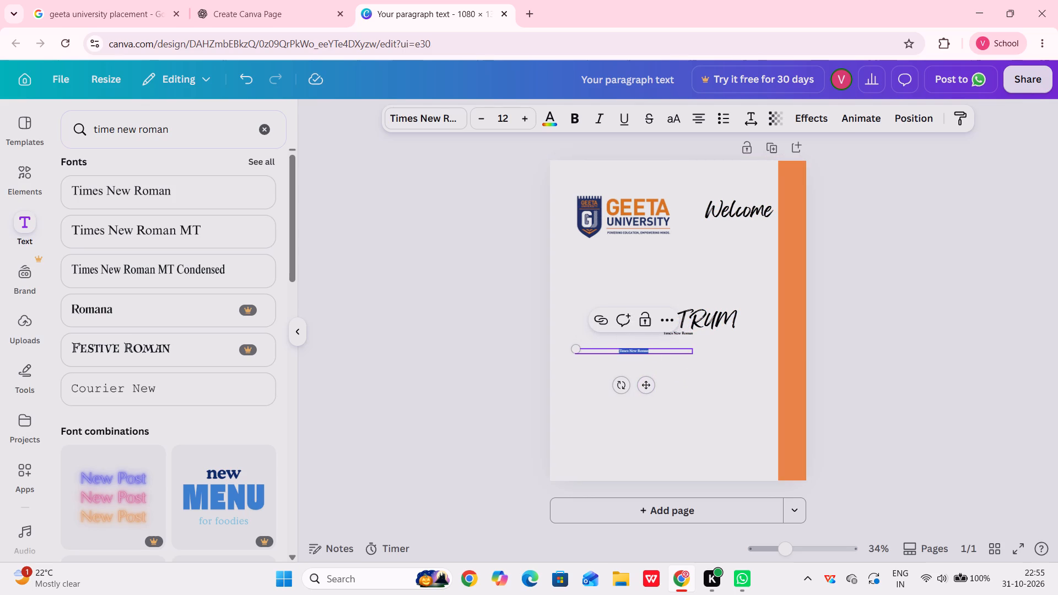
key("BackSpace")
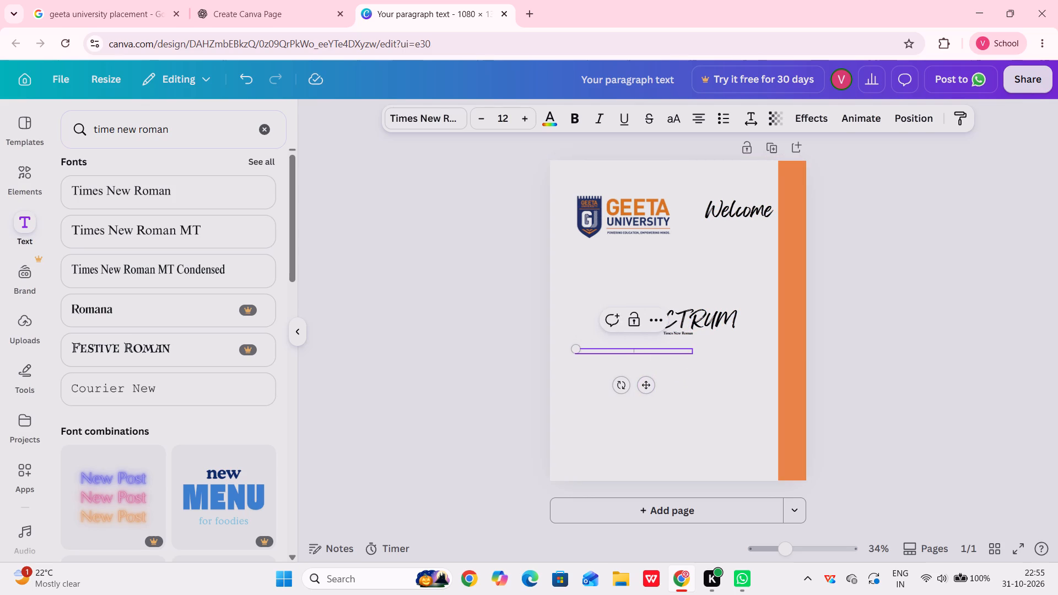
left_click(701, 322)
key("BackSpace")
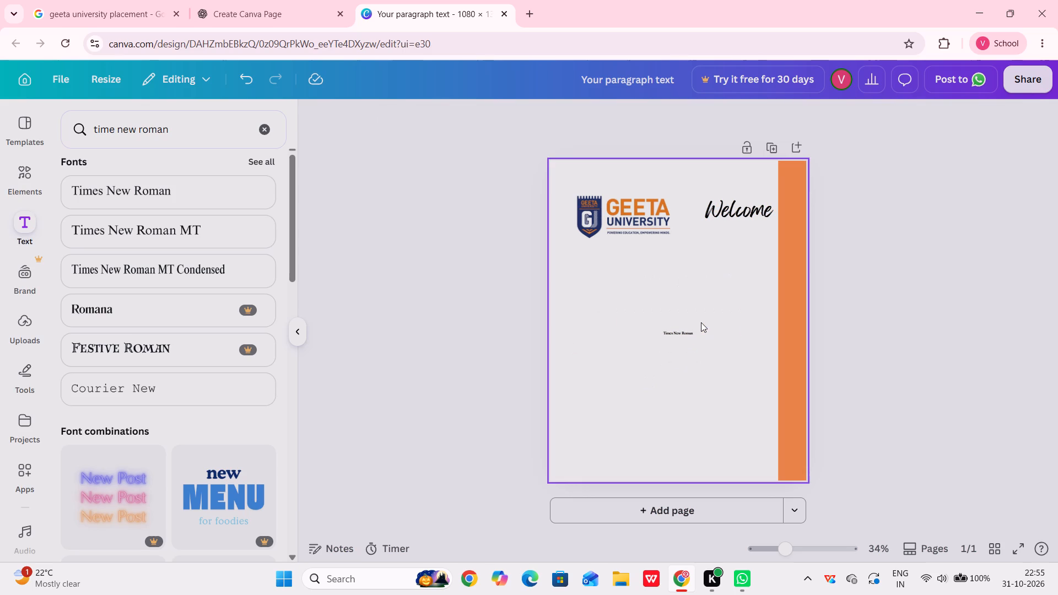
left_click(686, 333)
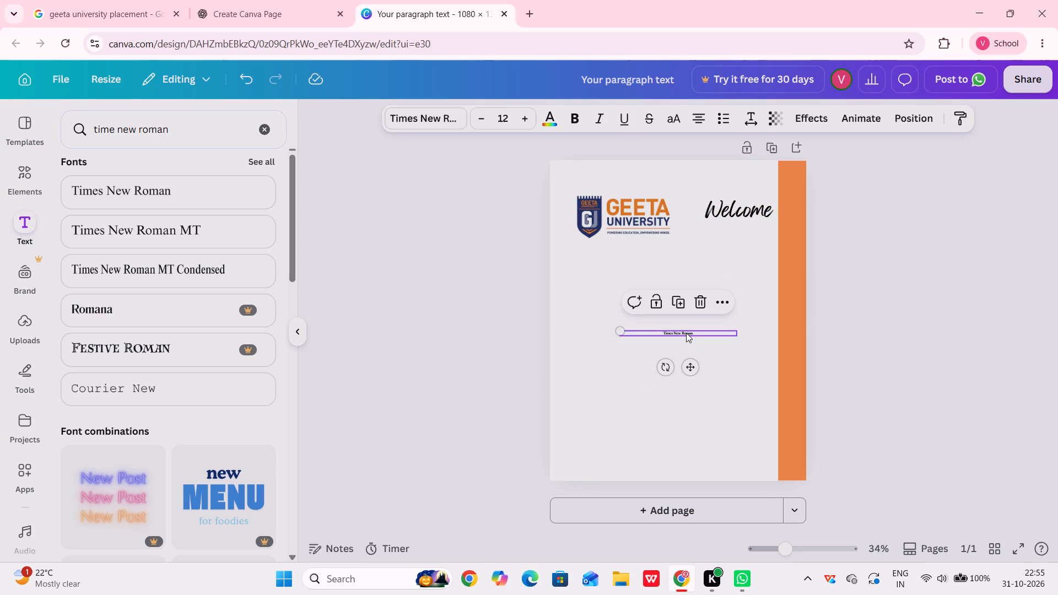
left_click(697, 308)
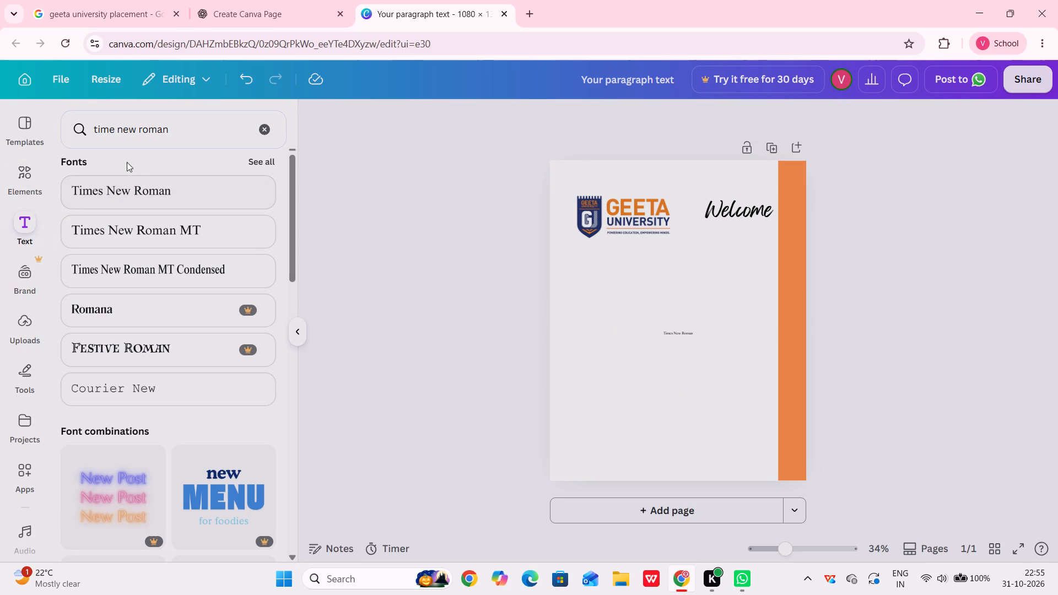
left_click(22, 232)
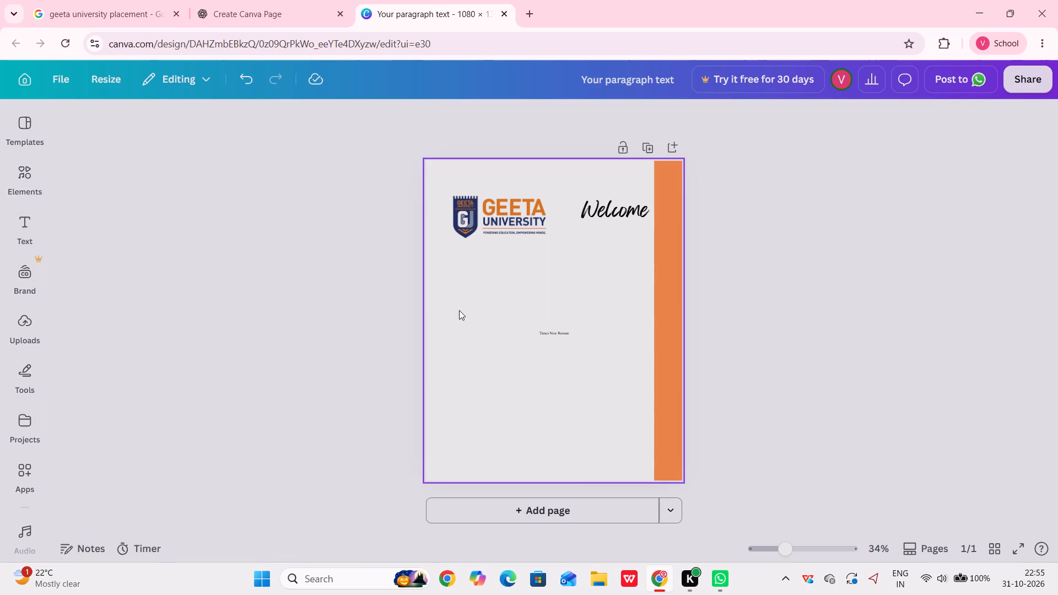
Replace the wording of the remaining Times New Roman text box with SPECTRUM.
left_click(539, 335)
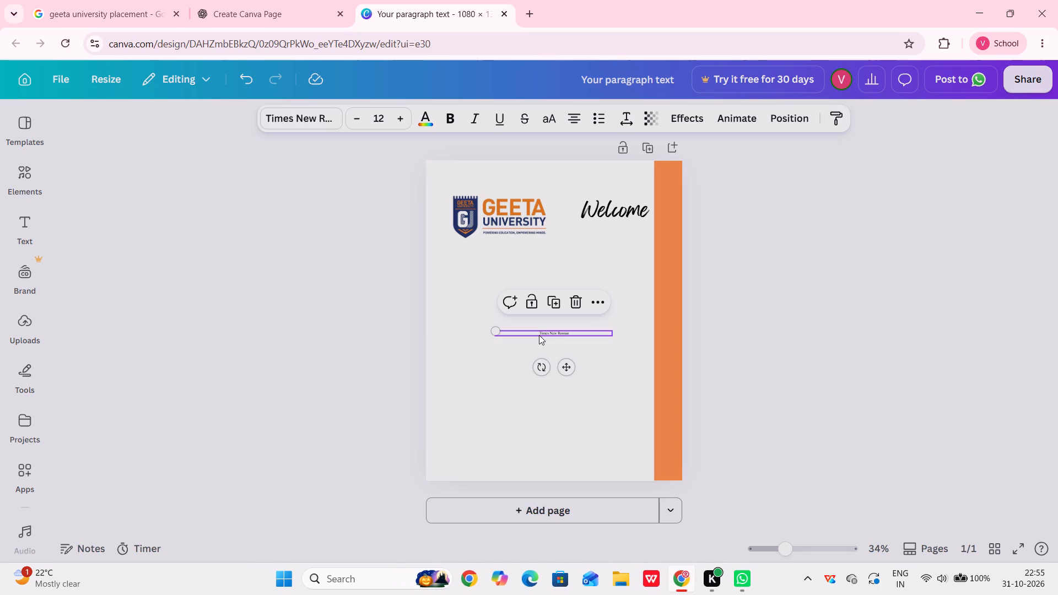
right_click(539, 335)
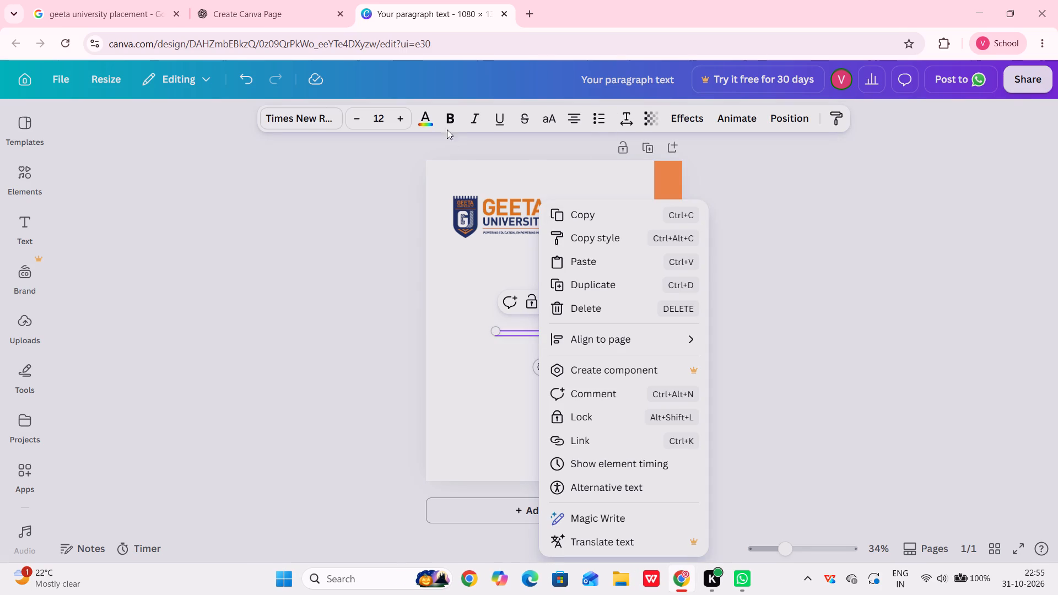
left_click(450, 119)
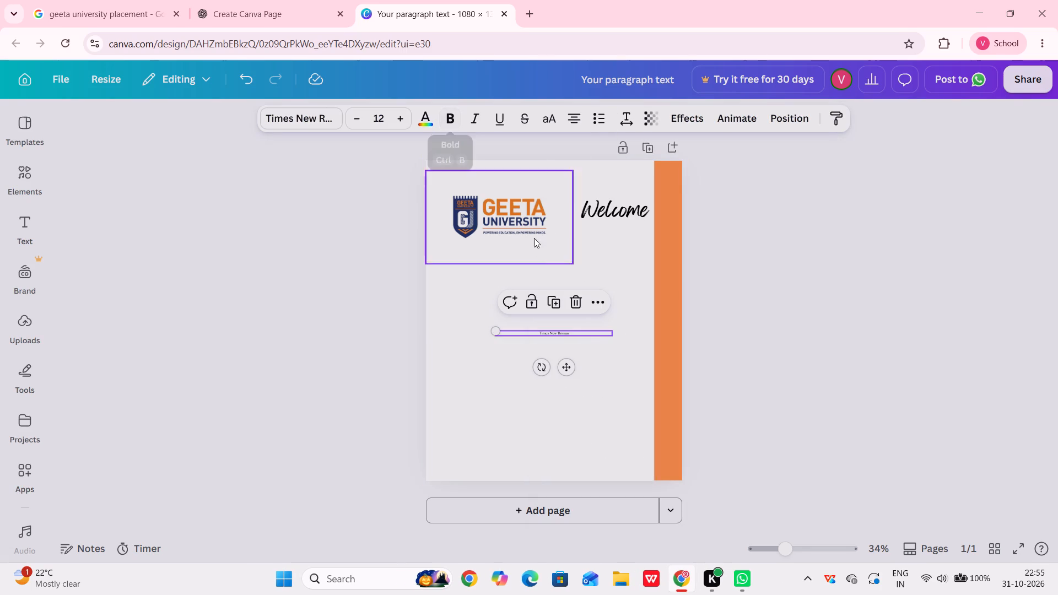
double_click(569, 332)
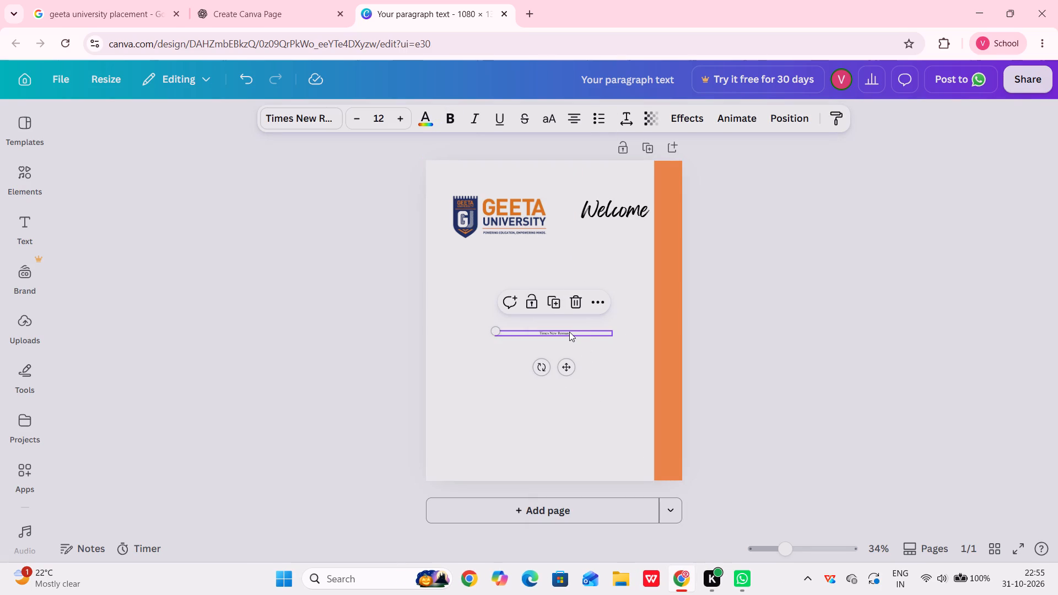
key("BackSpace")
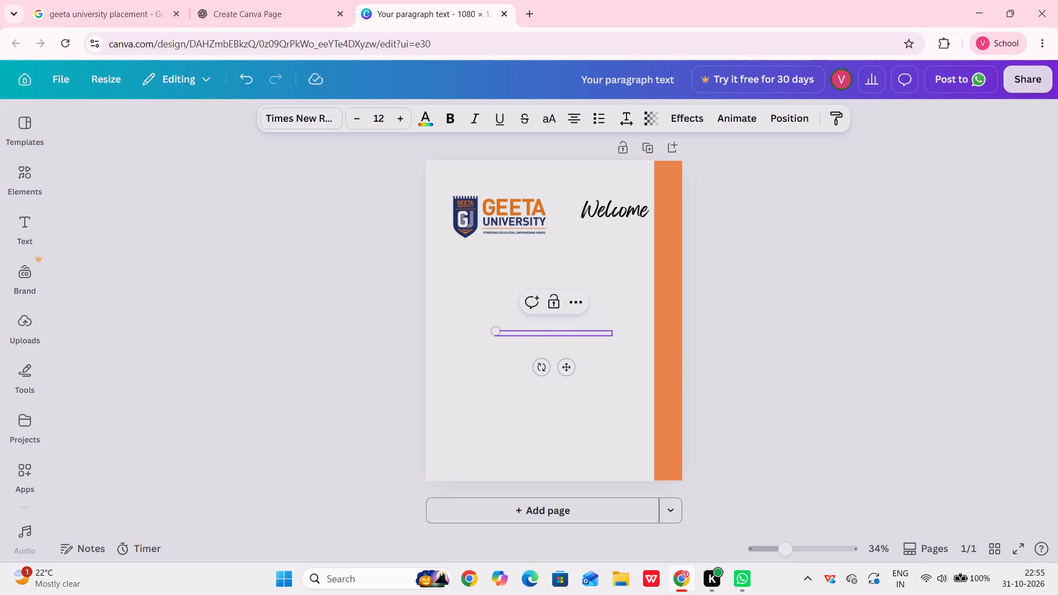
key("s")
key("p")
type("EC")
type("TRUM")
Select the SPECTRUM text on the page and enlarge its font size to 54.
left_click(552, 339)
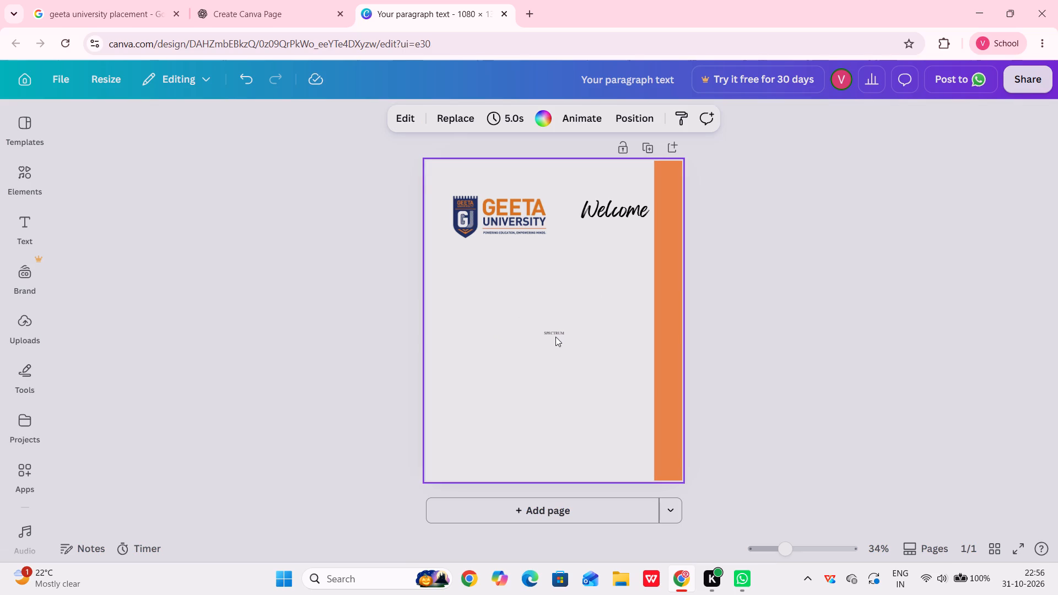
double_click(553, 330)
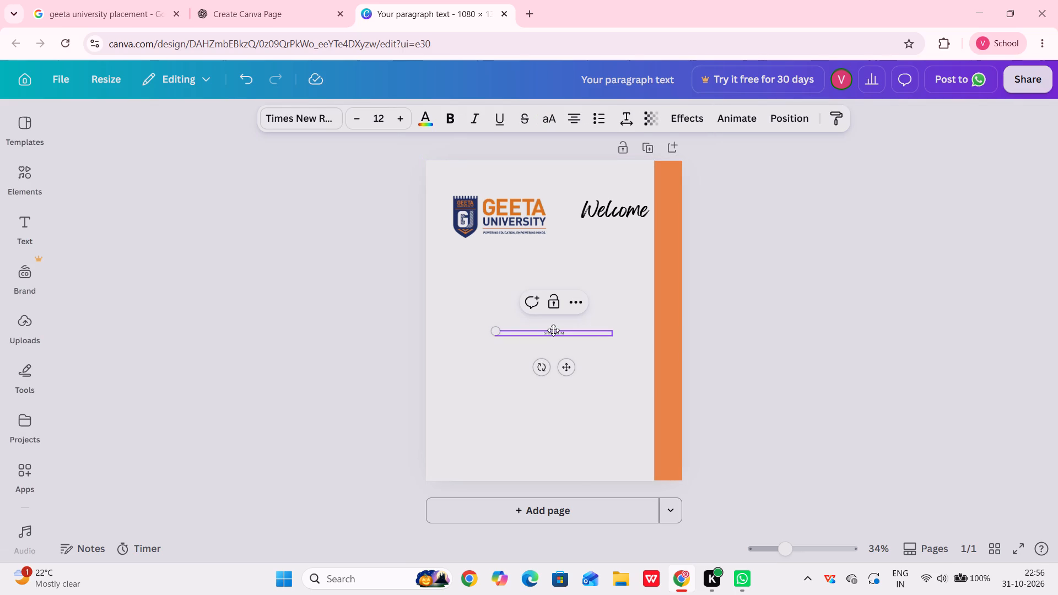
double_click(553, 330)
double_click(553, 330)
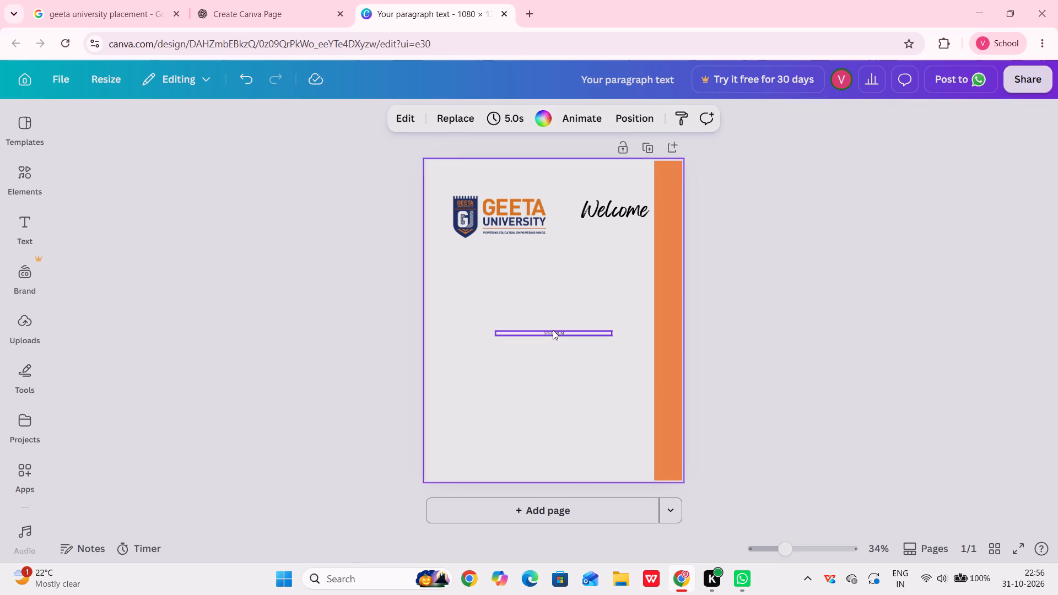
left_click(553, 330)
key("ctrl+a")
double_click(553, 330)
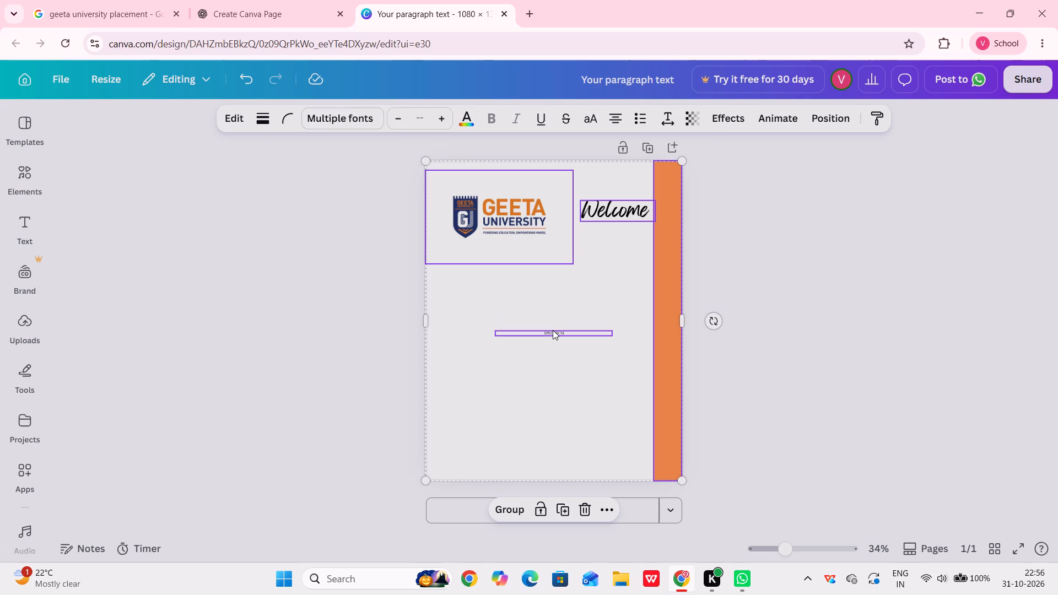
double_click(550, 334)
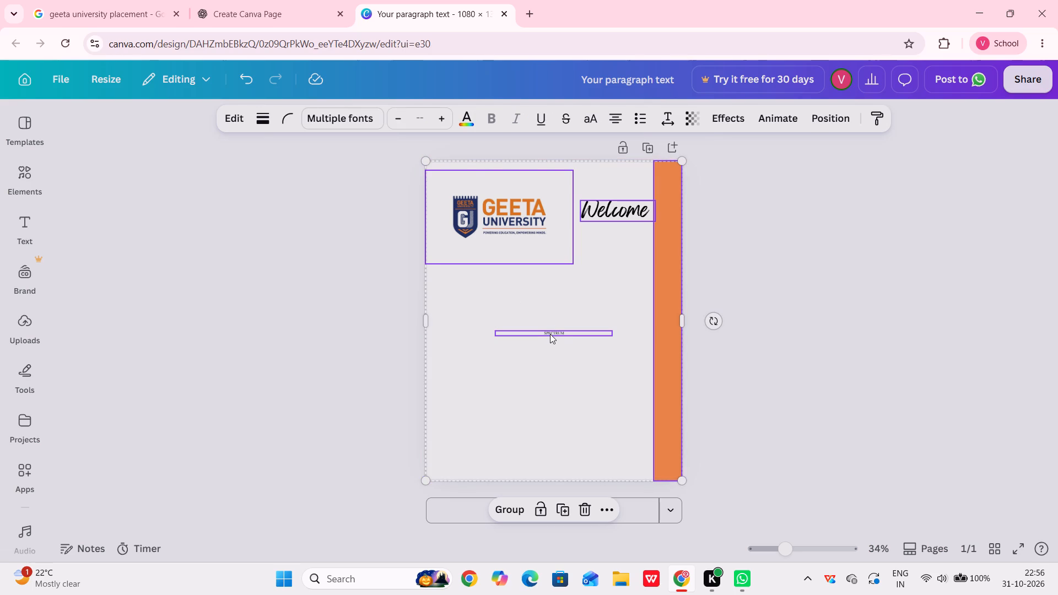
double_click(552, 329)
triple_click(552, 329)
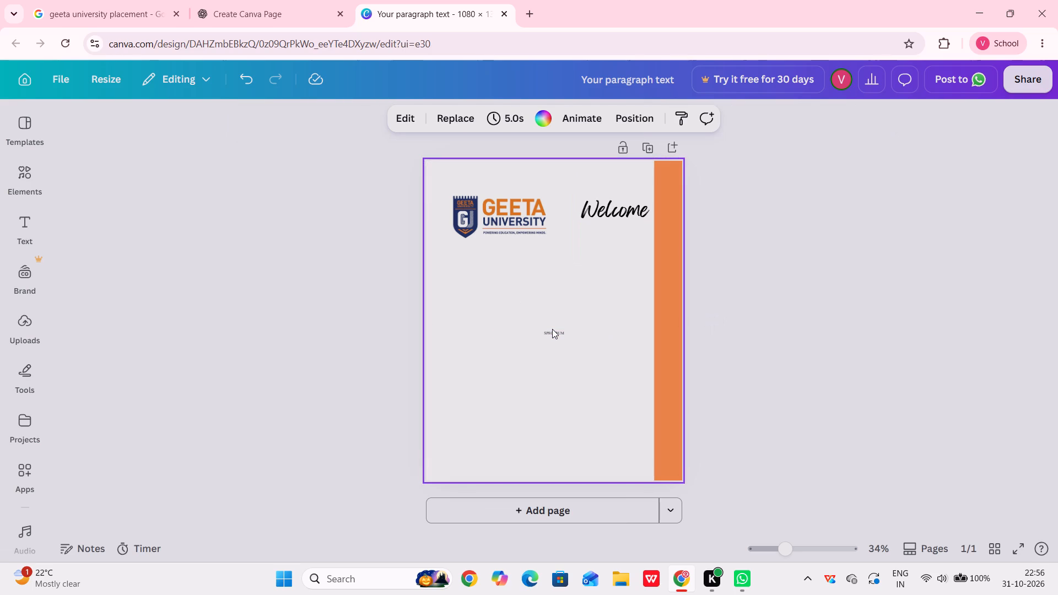
left_click_drag(535, 340, 546, 334)
left_click(546, 334)
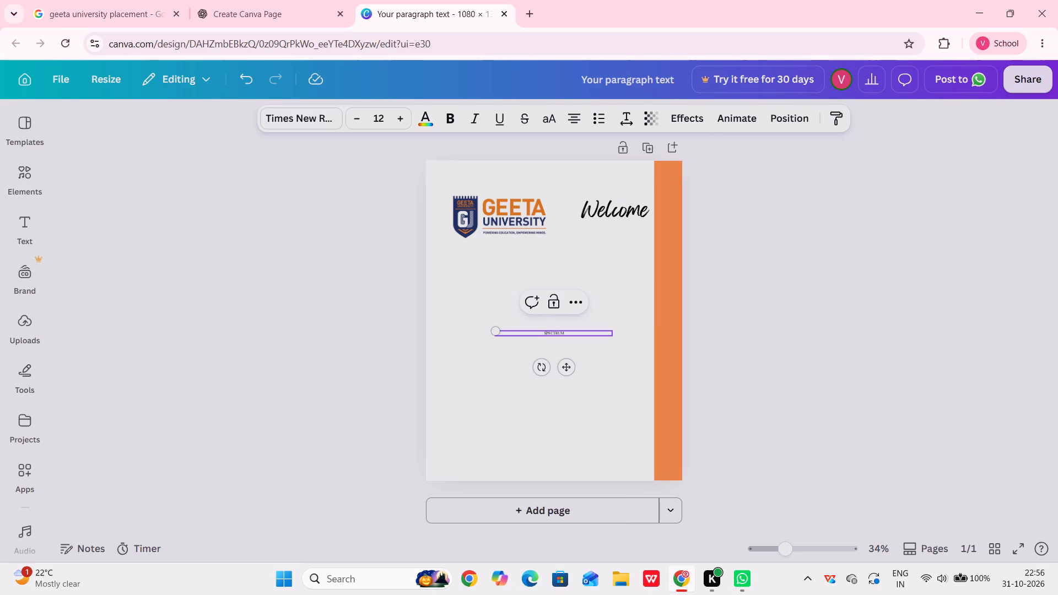
triple_click(548, 332)
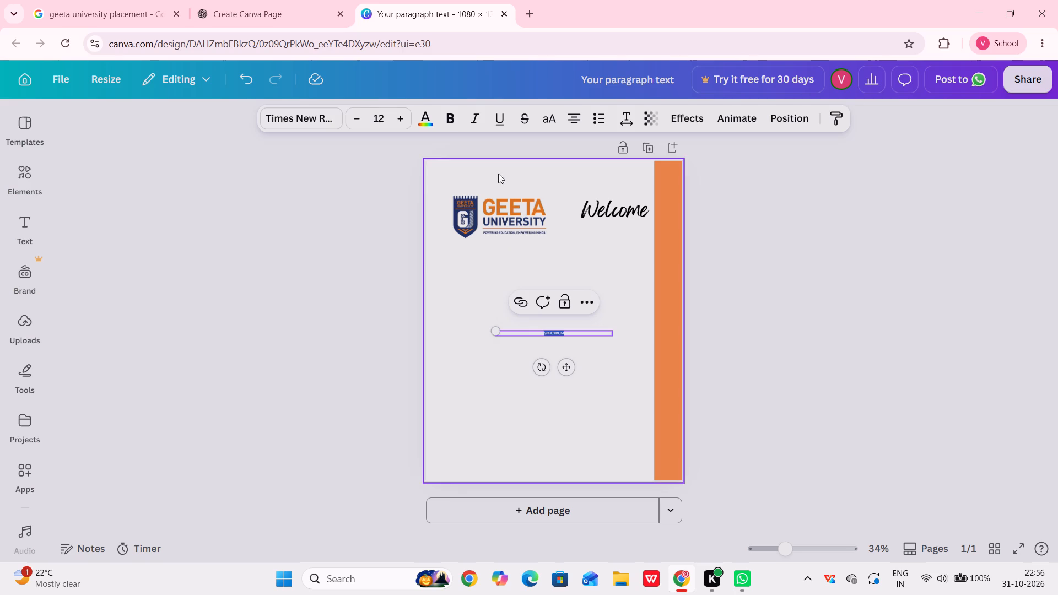
triple_click(403, 121)
triple_click(403, 121)
triple_click(403, 121)
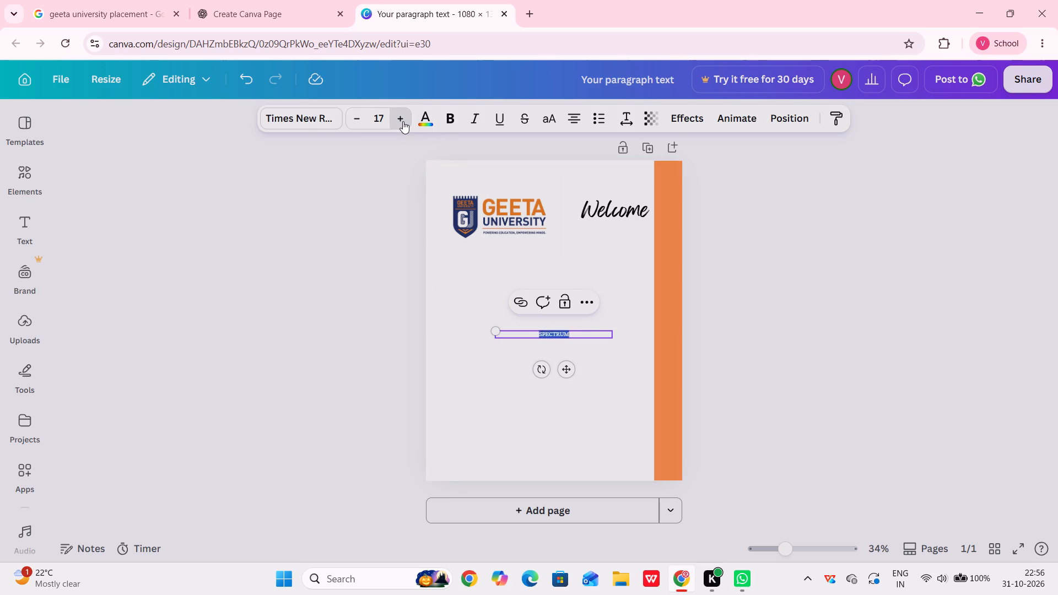
triple_click(403, 121)
triple_click(403, 121)
triple_click(403, 121)
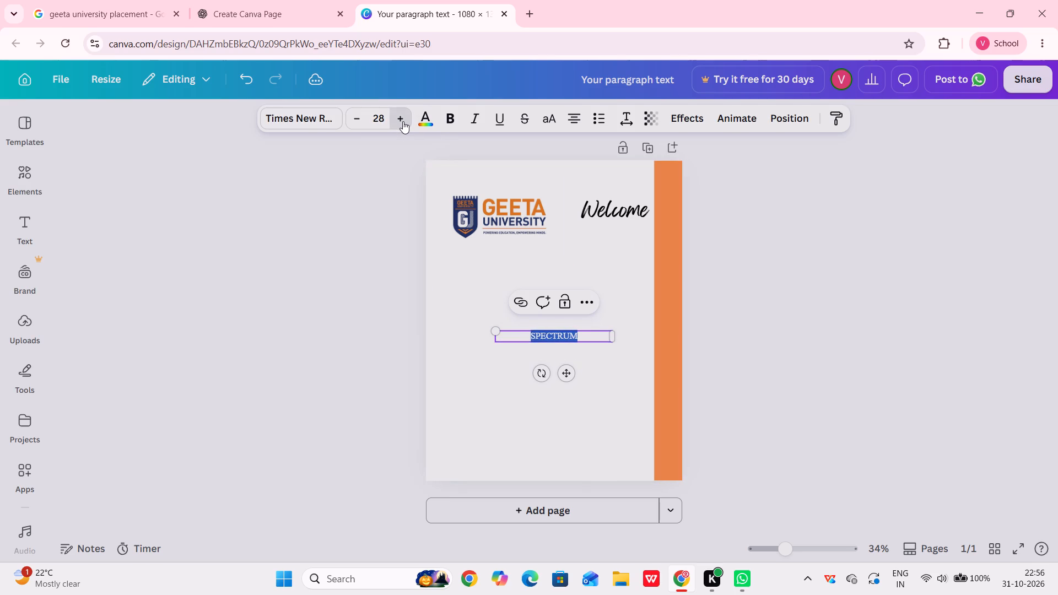
triple_click(403, 121)
triple_click(403, 121)
triple_click(403, 121)
triple_click(403, 121)
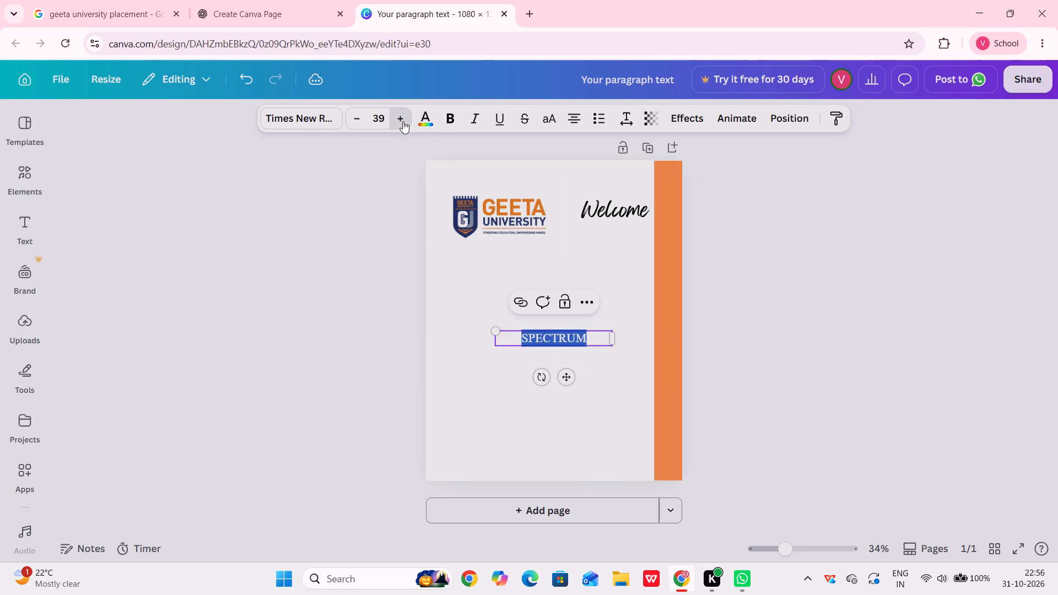
triple_click(403, 121)
triple_click(403, 121)
triple_click(403, 121)
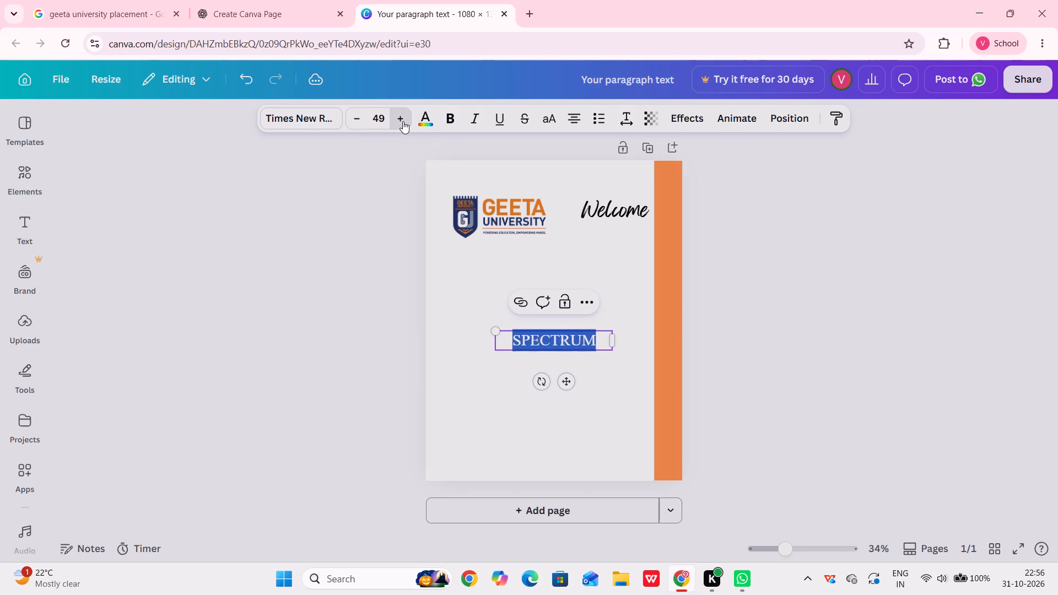
triple_click(403, 121)
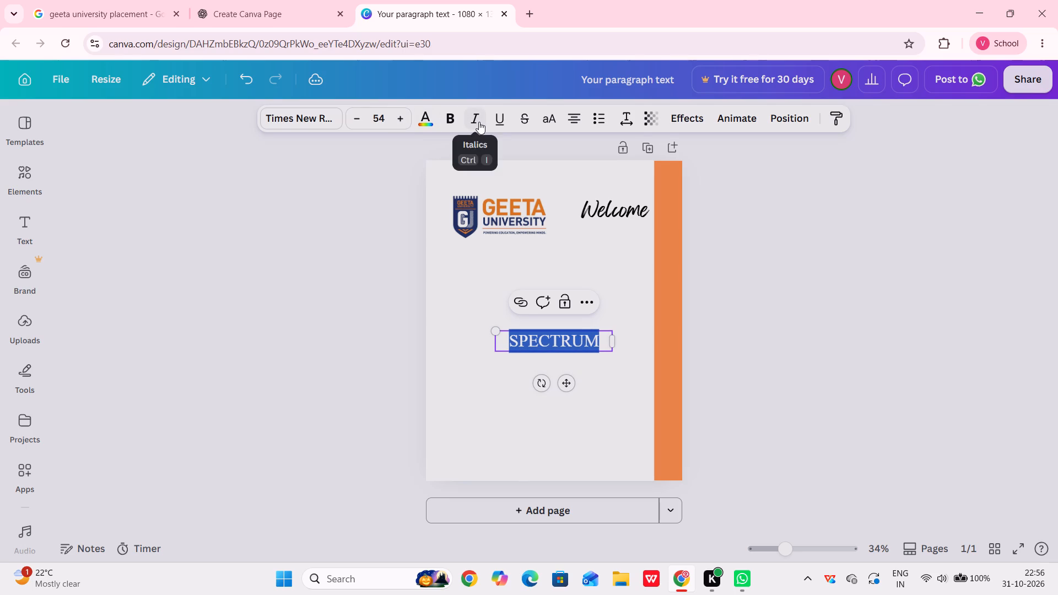
Make the SPECTRUM text italic.
left_click(479, 122)
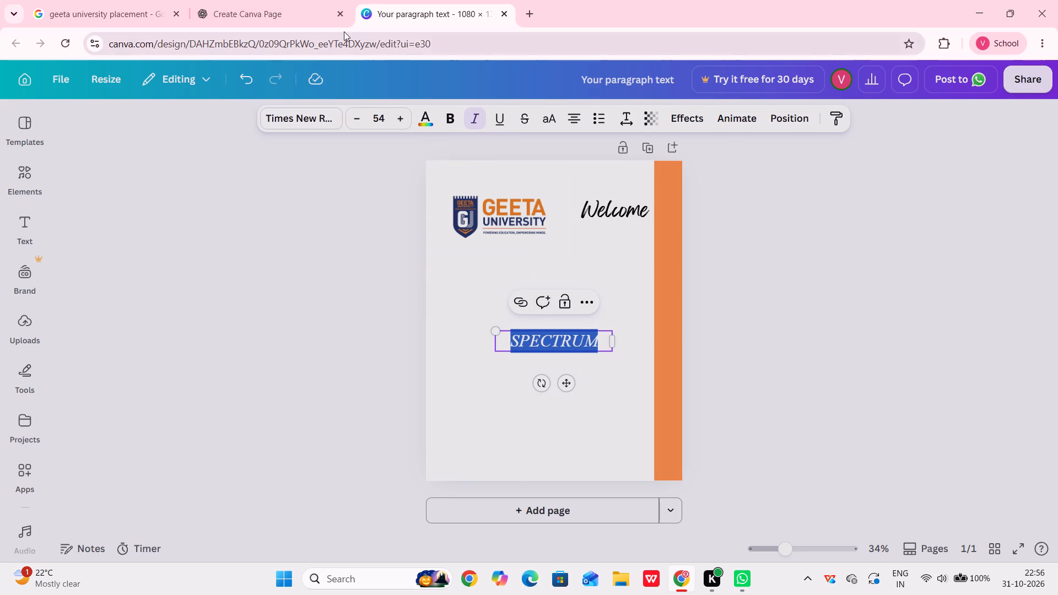
Check the heading on the reference poster in the image search, and colour the SPECTRUM text bright red (#ff3131).
left_click(262, 8)
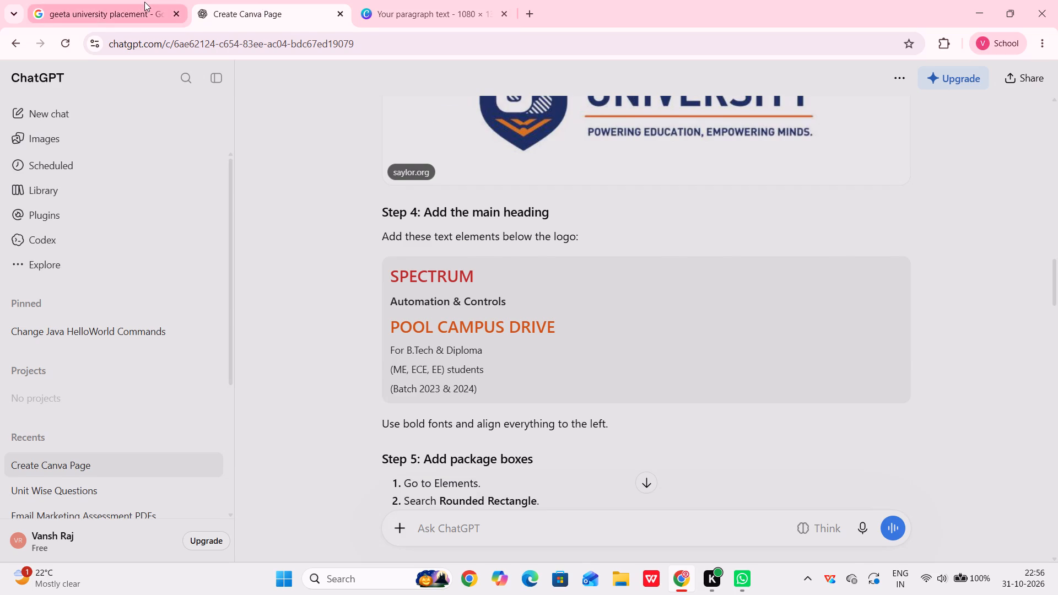
left_click(144, 2)
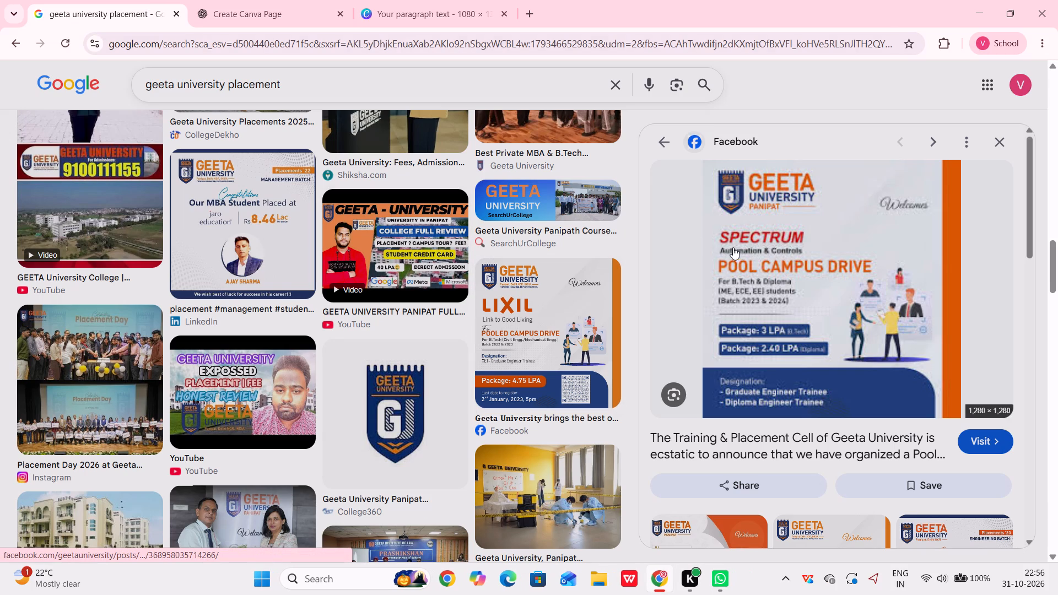
left_click(418, 10)
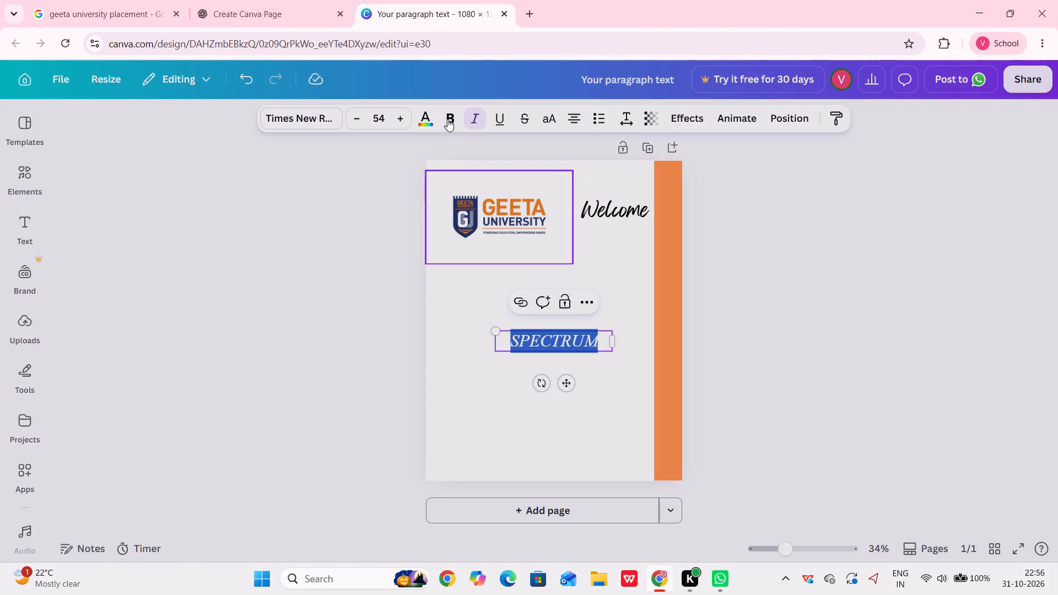
left_click(429, 117)
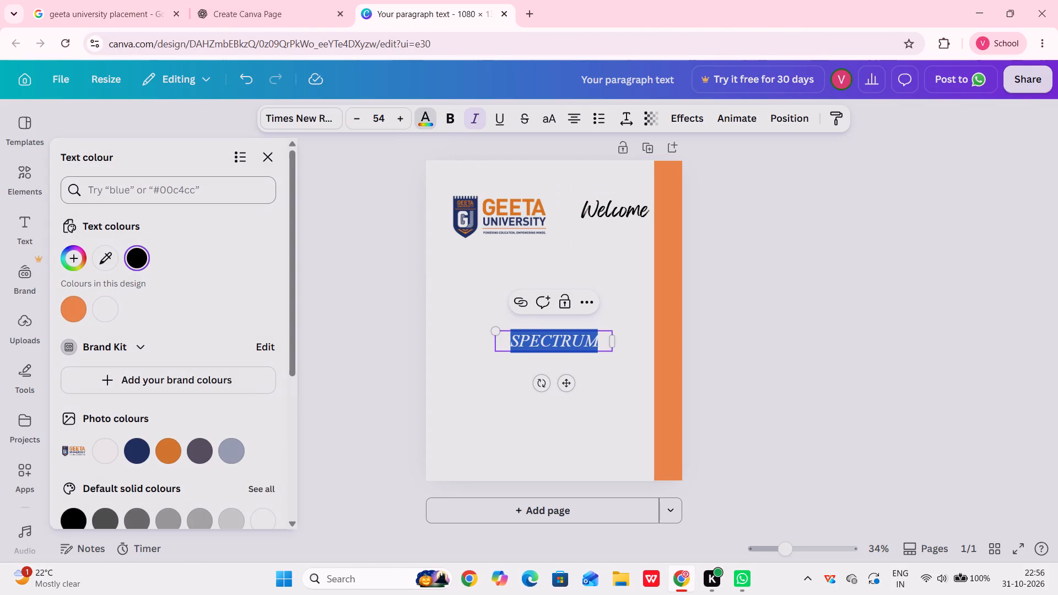
left_click(175, 178)
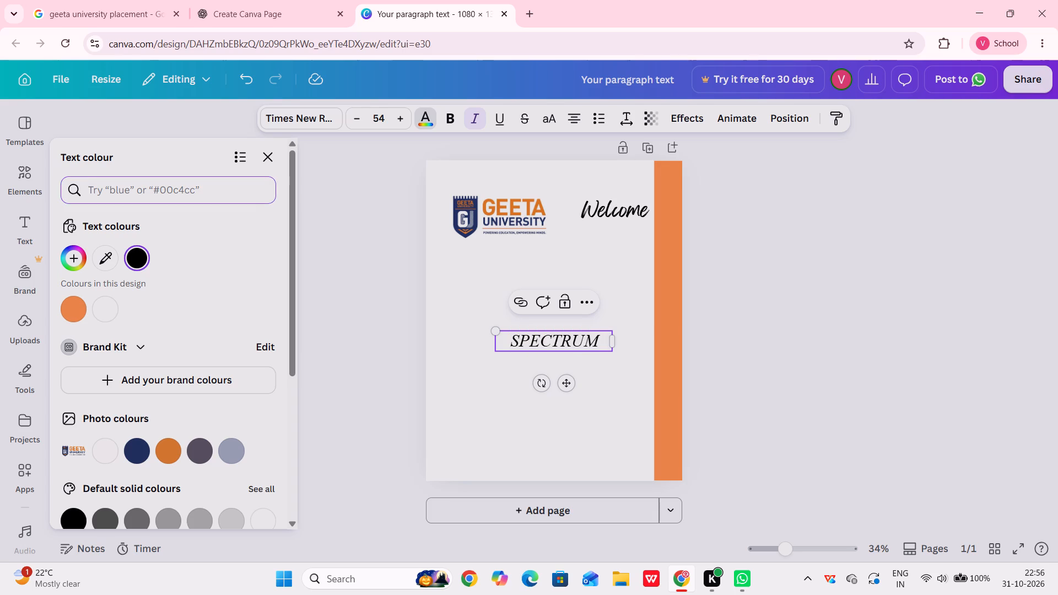
type("RED")
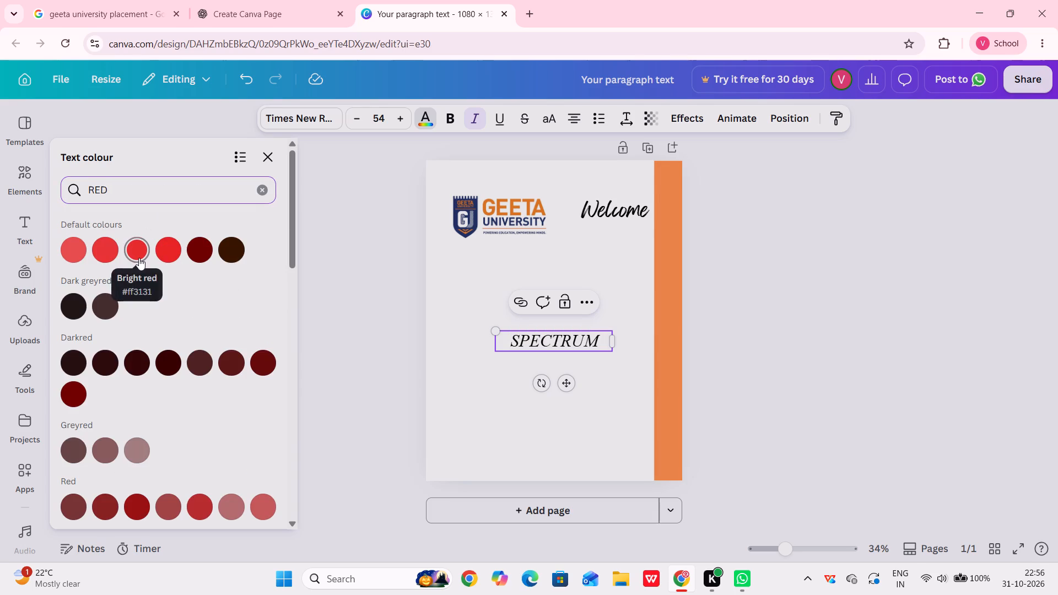
left_click(139, 258)
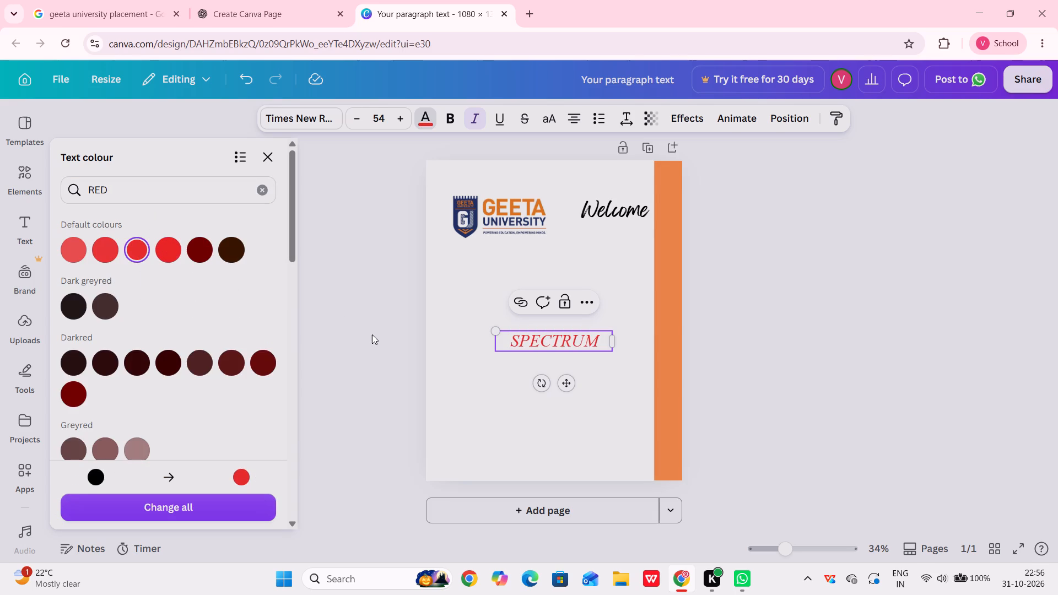
Move the SPECTRUM heading directly below the Geeta University logo, lined up with the logo's left edge.
left_click_drag(569, 383, 553, 374)
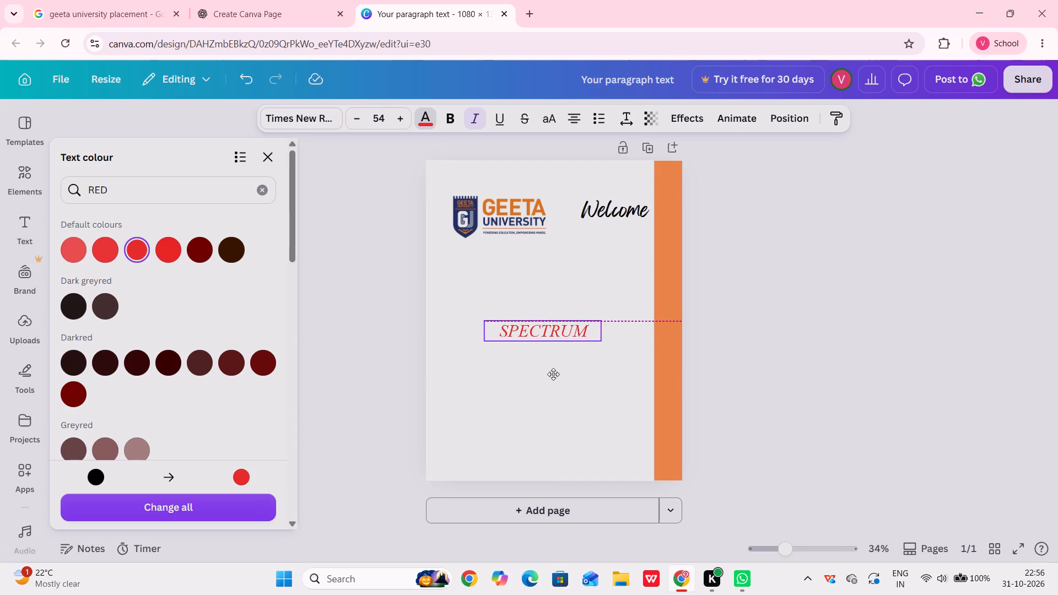
left_click_drag(553, 374, 514, 313)
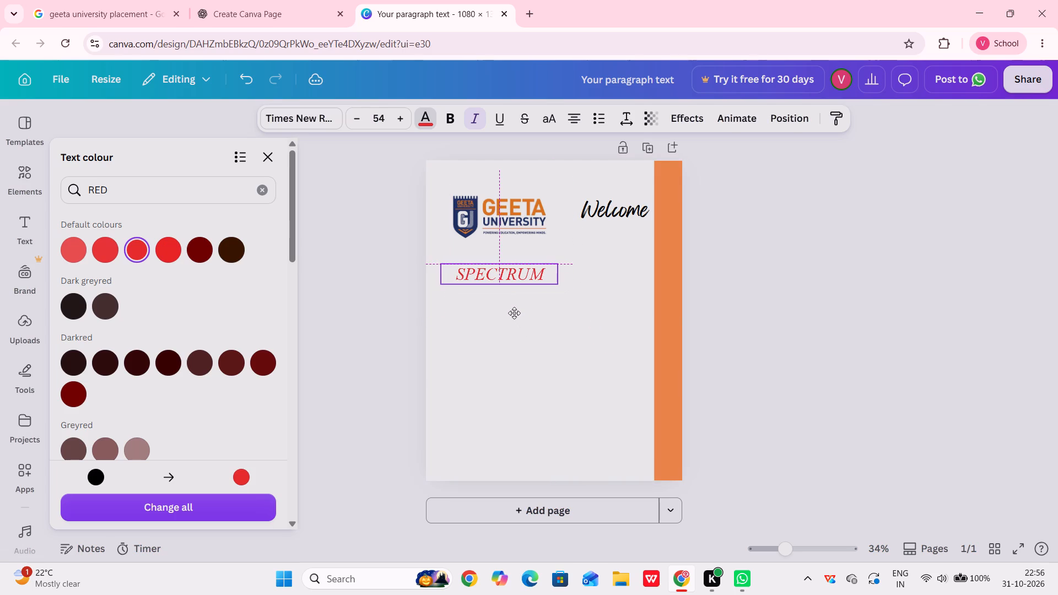
left_click_drag(514, 313, 510, 312)
left_click(587, 320)
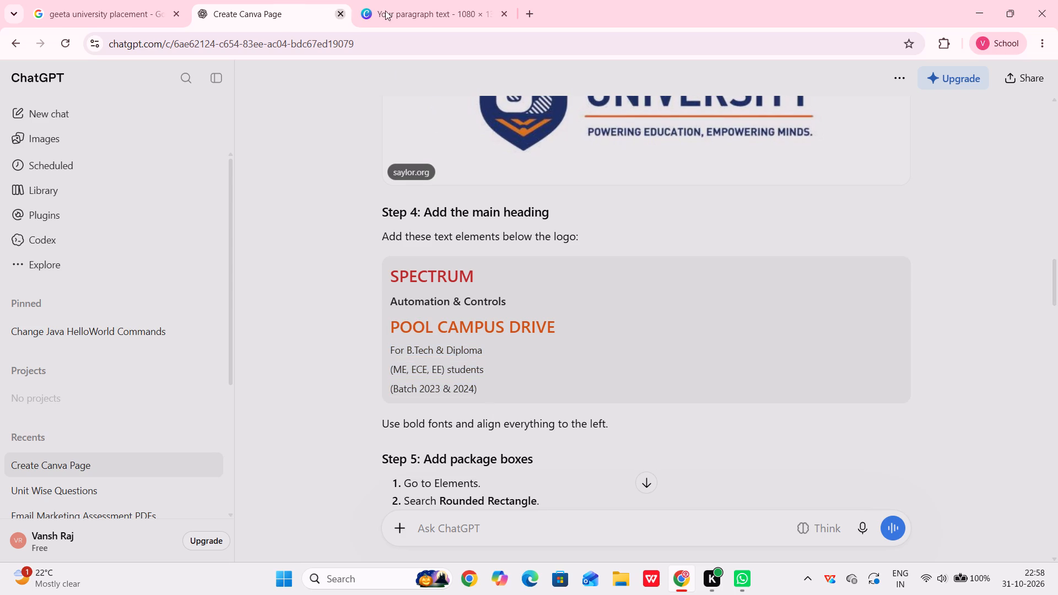
left_click(434, 10)
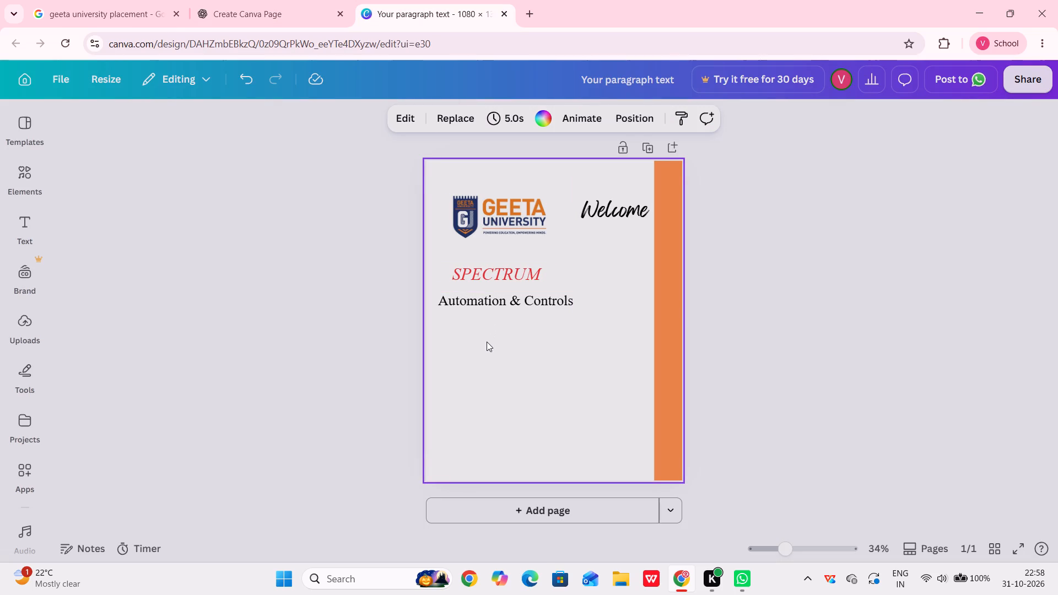
key("ctrl+v")
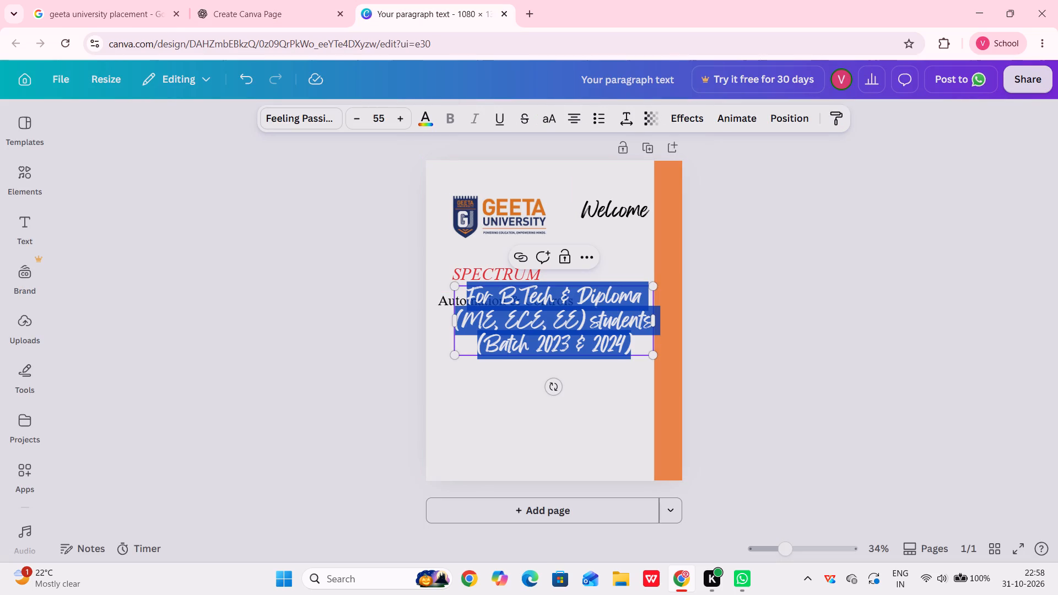
Set the pasted B.Tech & Diploma text block to size 34.
triple_click(361, 118)
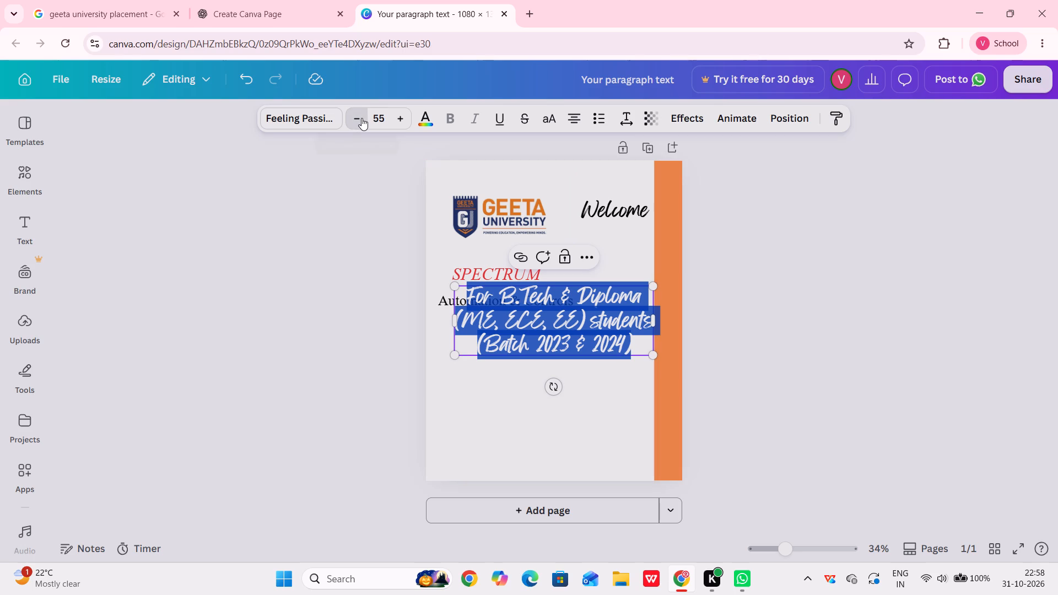
triple_click(361, 118)
triple_click(361, 118)
triple_click(361, 118)
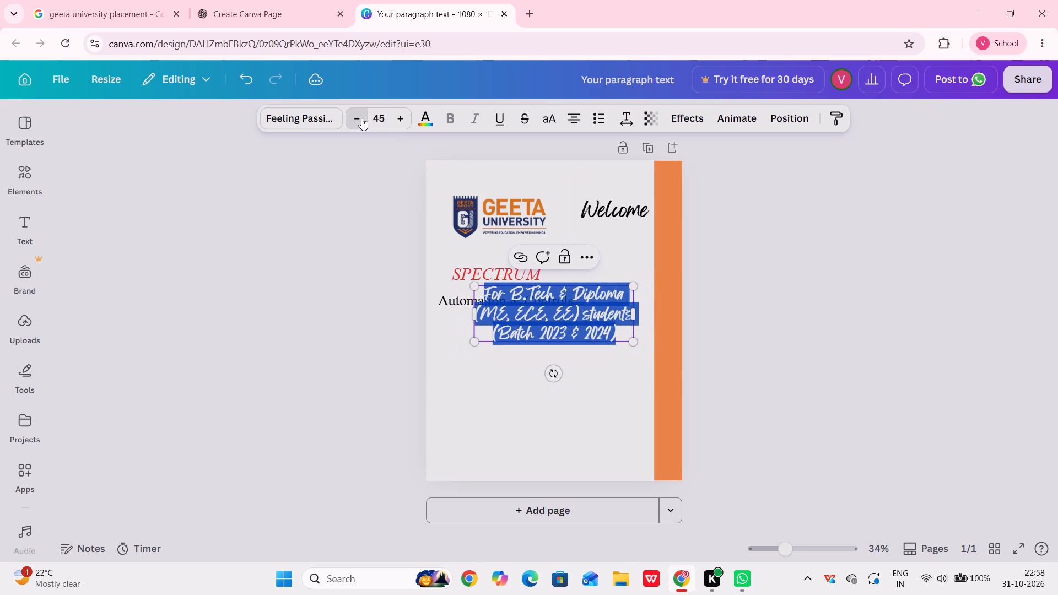
double_click(361, 118)
triple_click(361, 118)
double_click(361, 118)
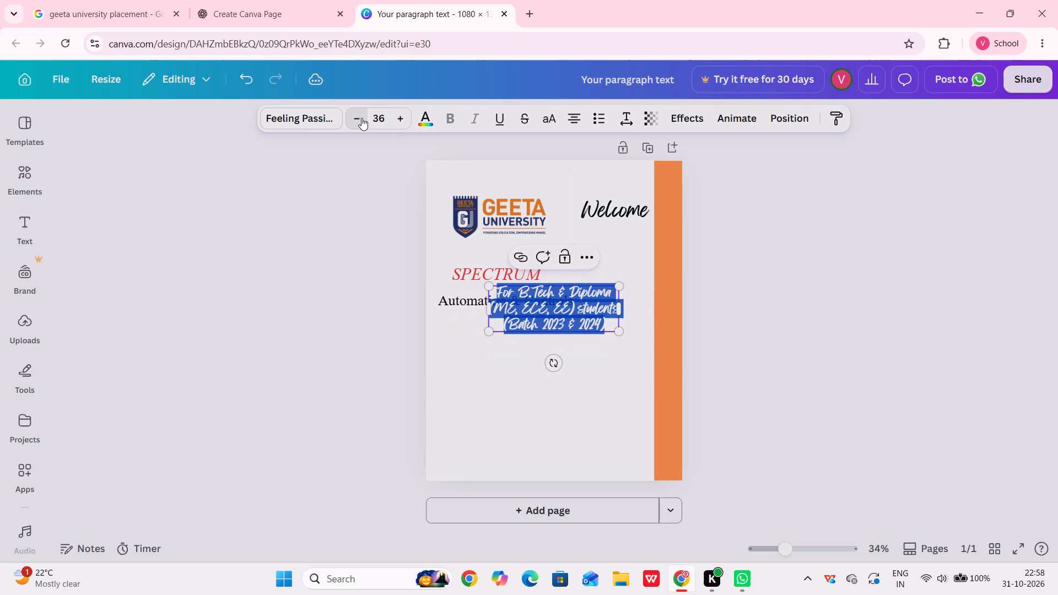
double_click(361, 118)
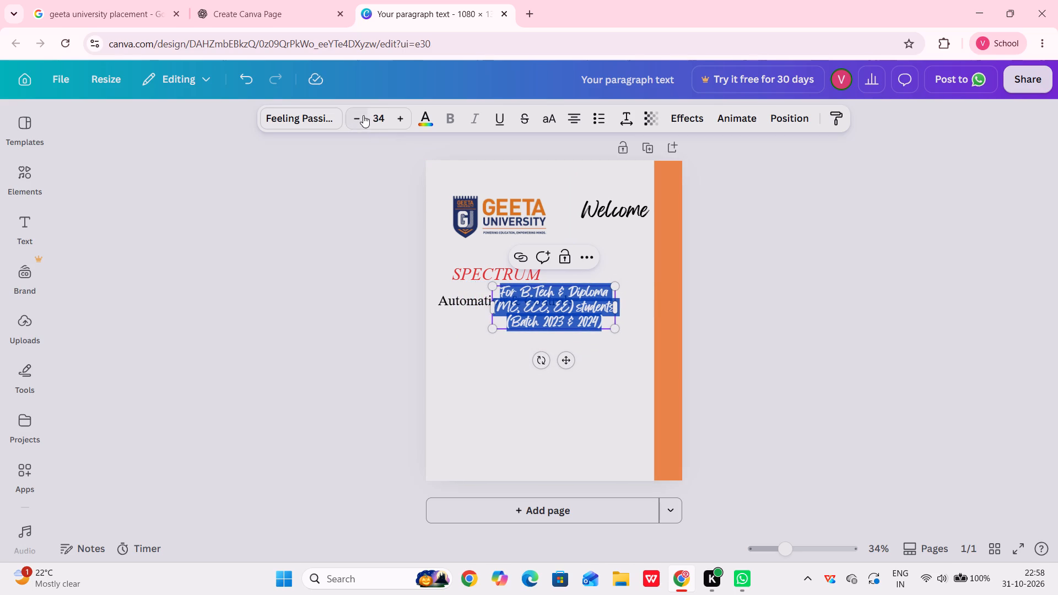
Apply the Times New Roman MT font to the B.Tech & Diploma text block.
left_click(328, 118)
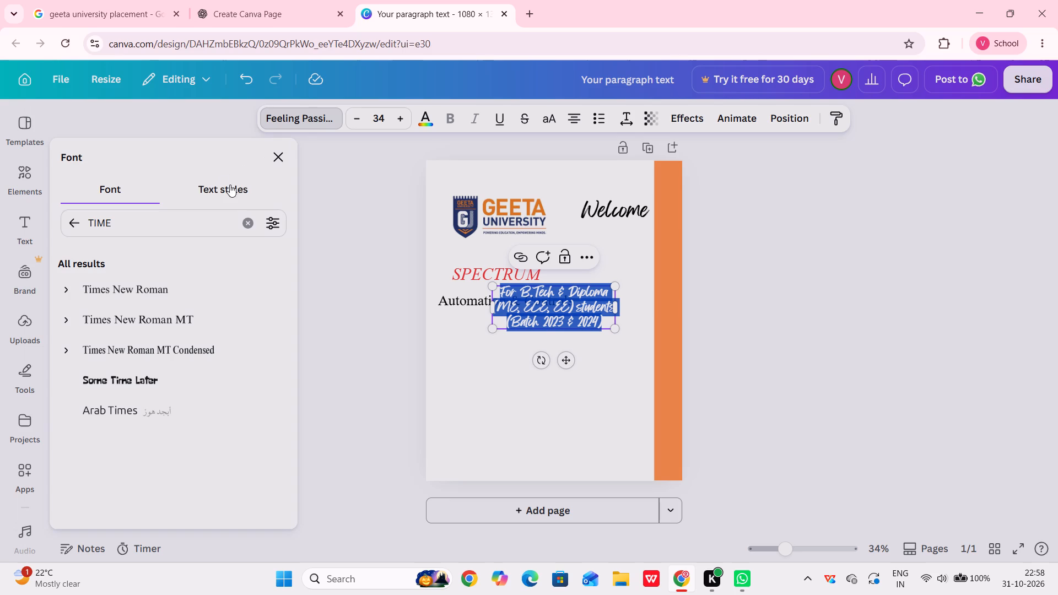
left_click(176, 282)
left_click(170, 322)
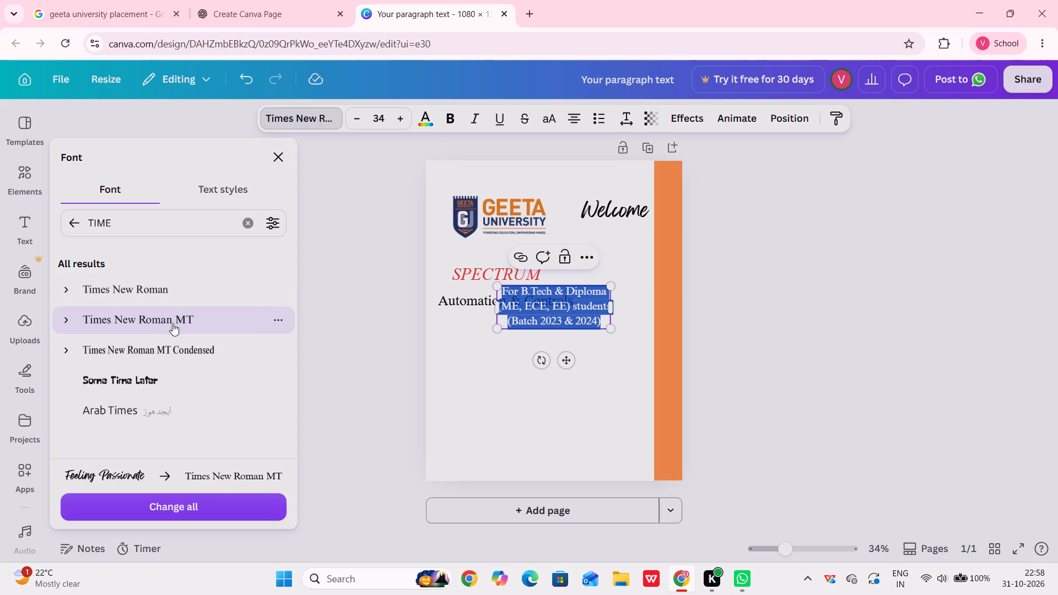
Change the second batch year in the text block's last line to 2027.
left_click(597, 323)
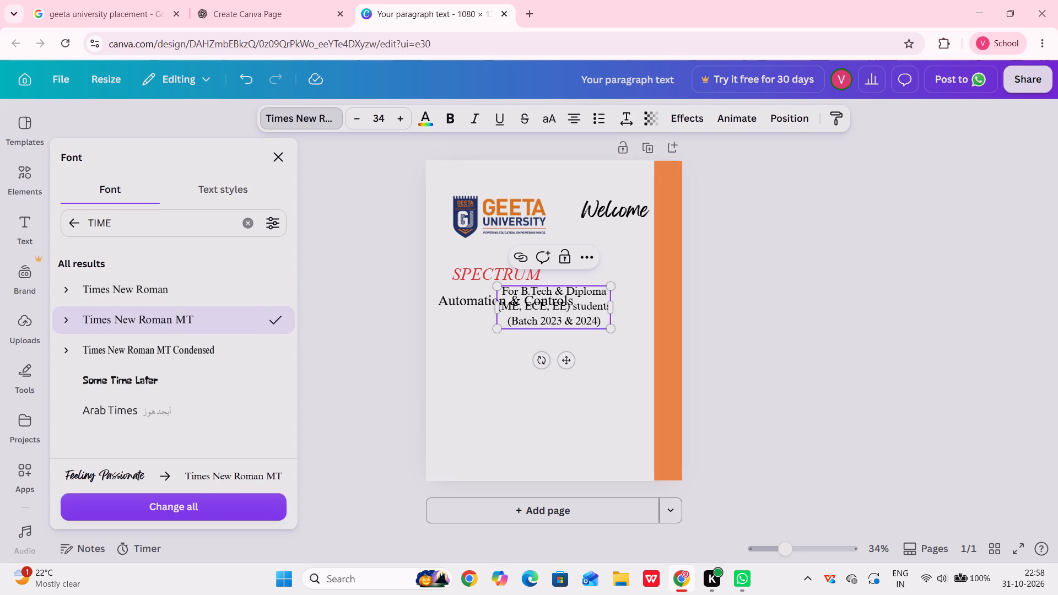
left_click(597, 323)
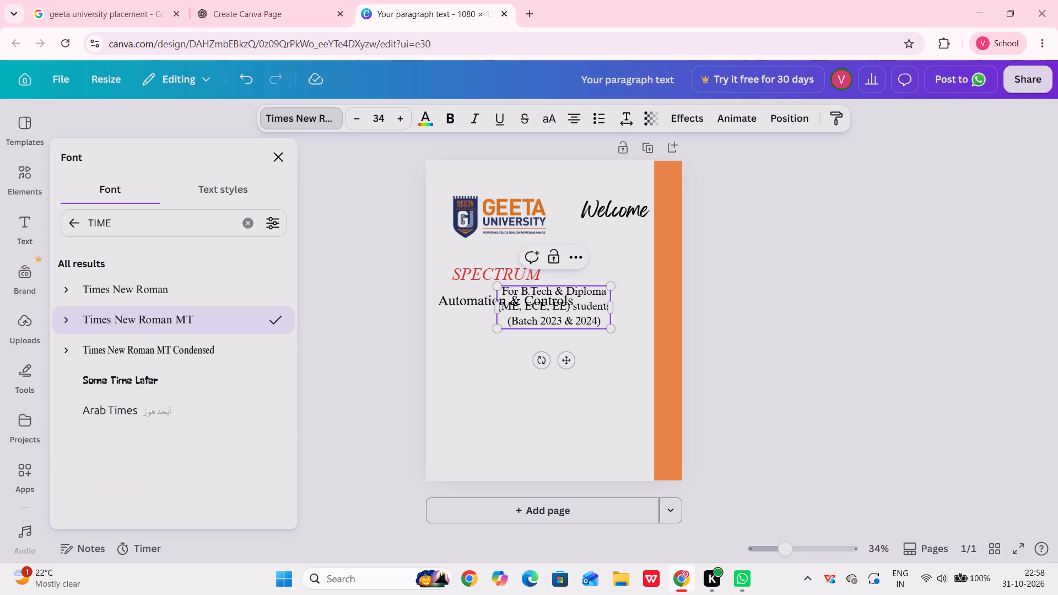
key("BackSpace")
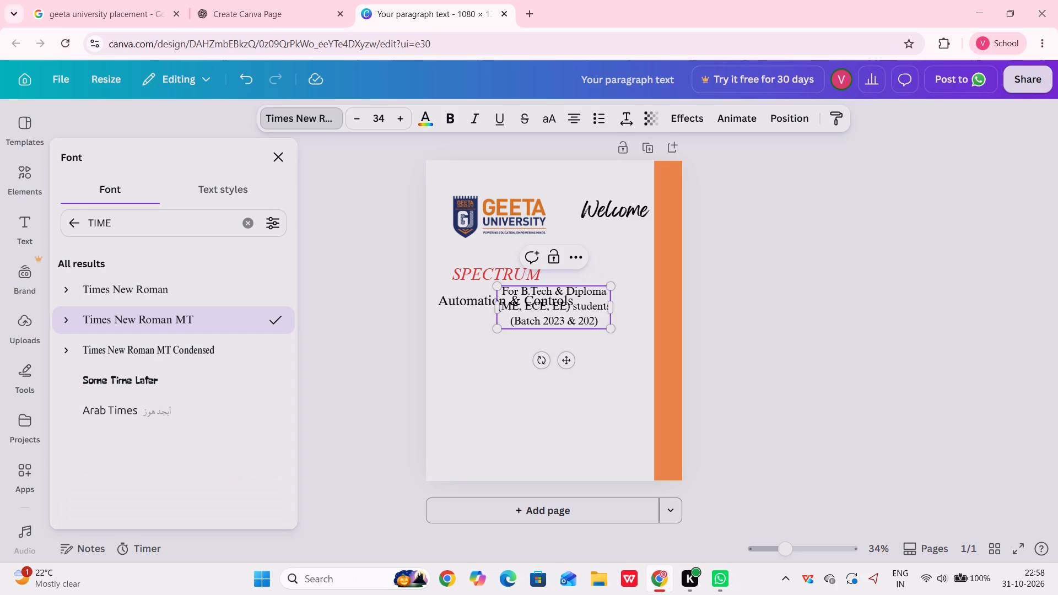
key("6")
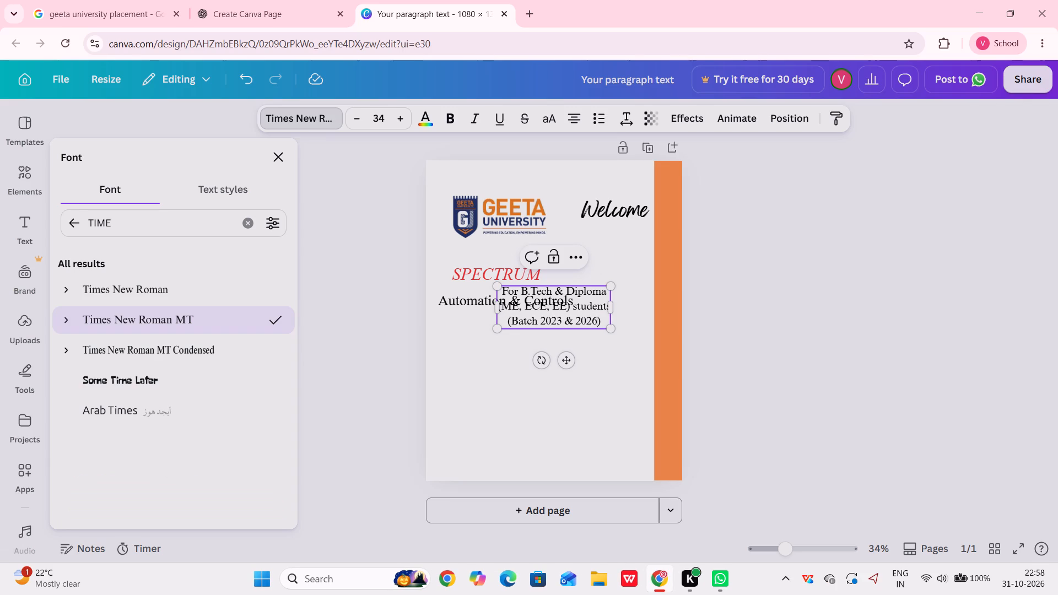
key("BackSpace")
key("7")
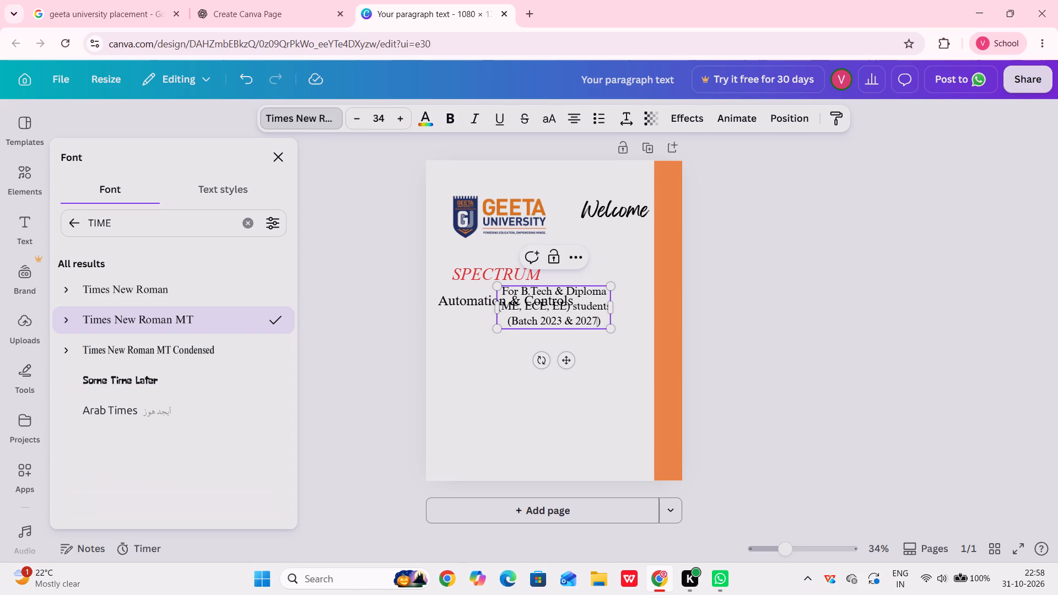
Set the batch years in the B.Tech & Diploma text block's last line to 2023 and 2024.
left_click(566, 324)
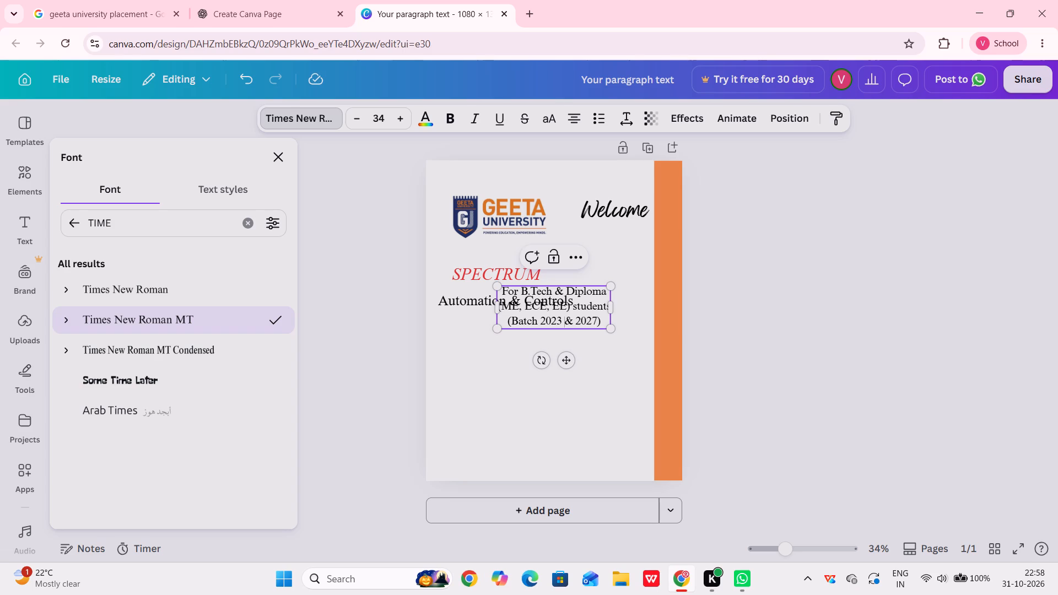
key("BackSpace")
key("BackSpace")
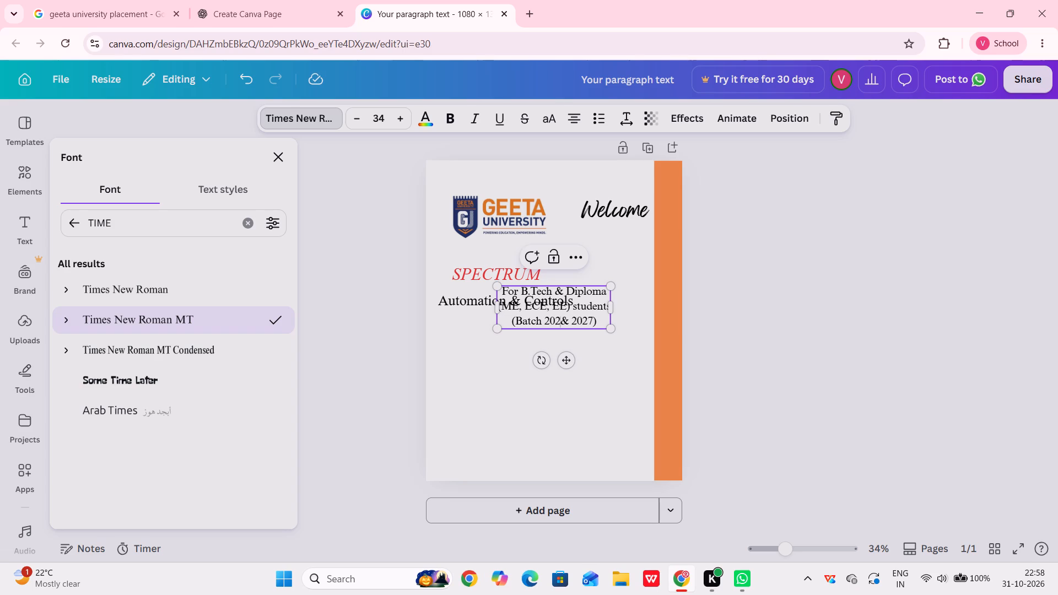
key("6")
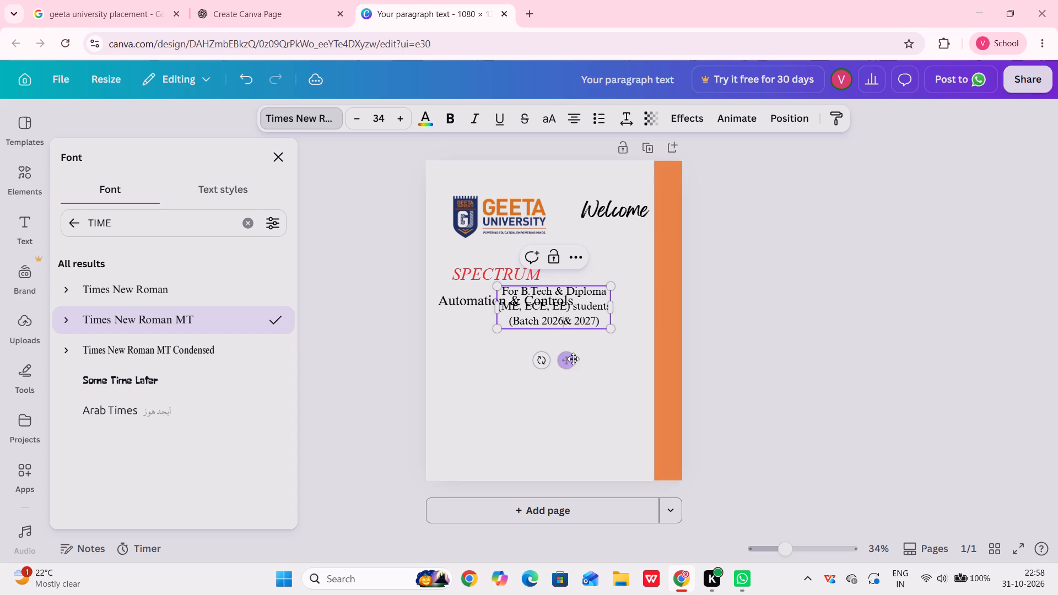
key("BackSpace")
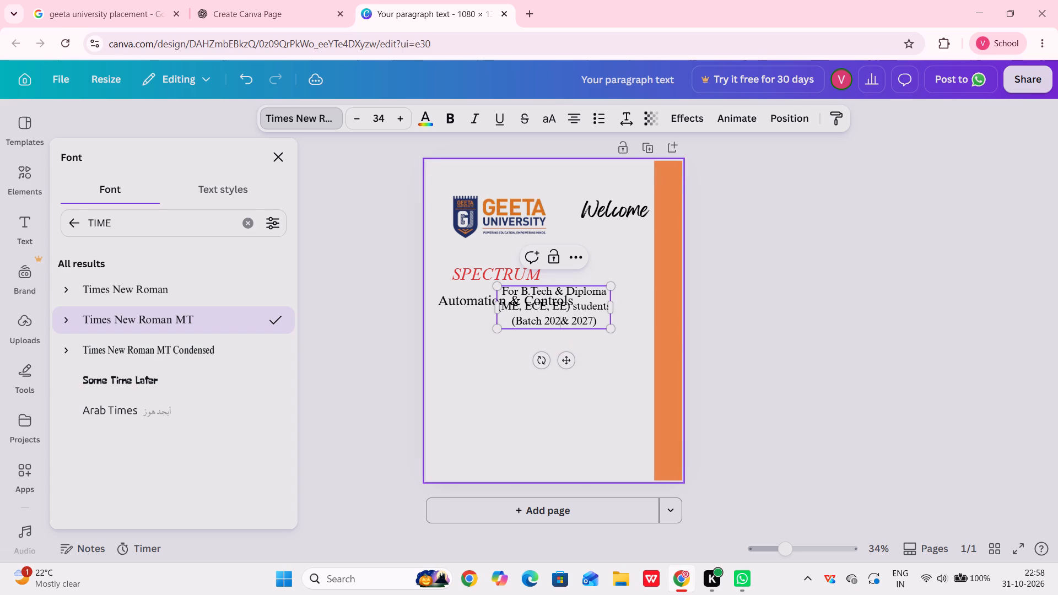
key("3")
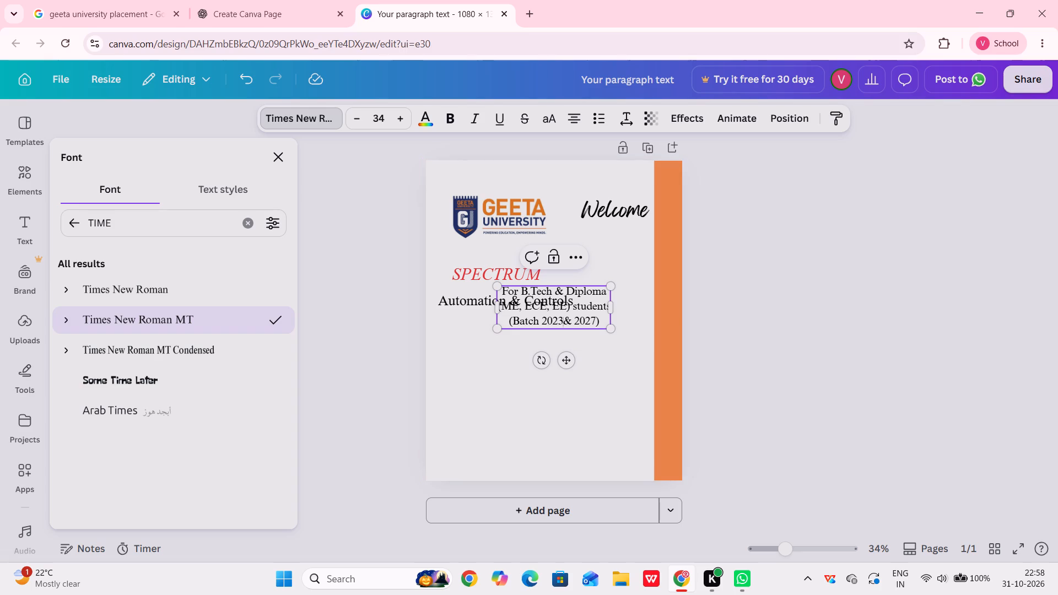
left_click(598, 318)
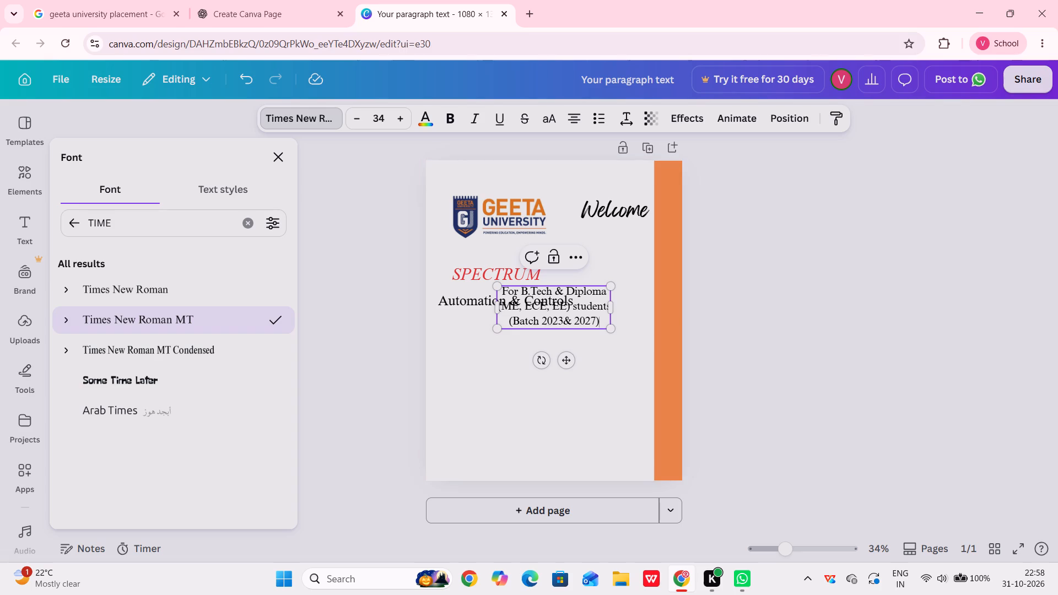
left_click(596, 320)
key("BackSpace")
key("4")
Move the B.Tech & Diploma text block just below the "Automation & Controls" line.
left_click_drag(566, 361, 522, 405)
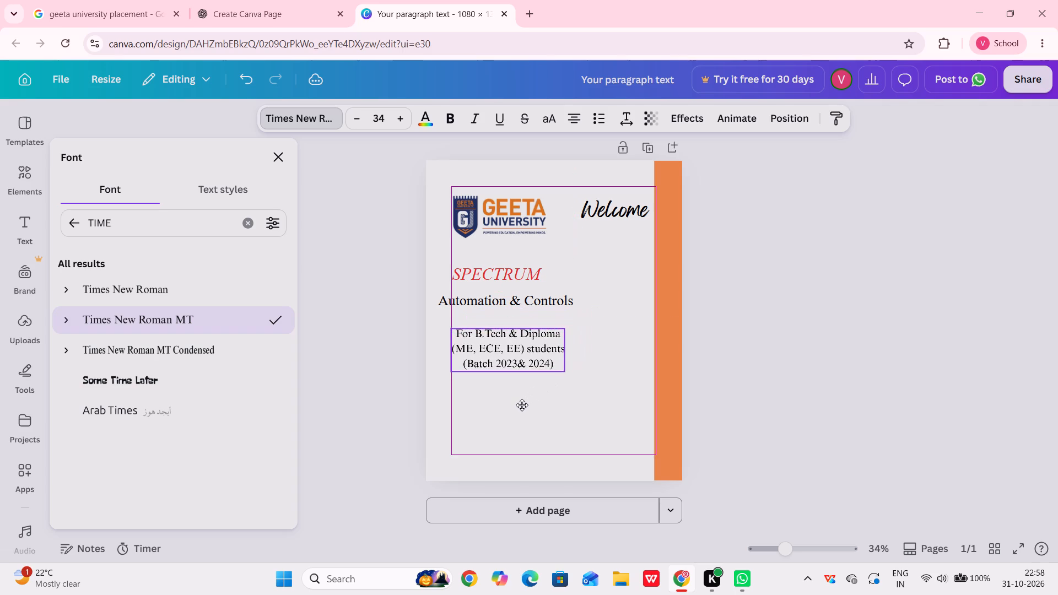
left_click_drag(522, 405, 515, 403)
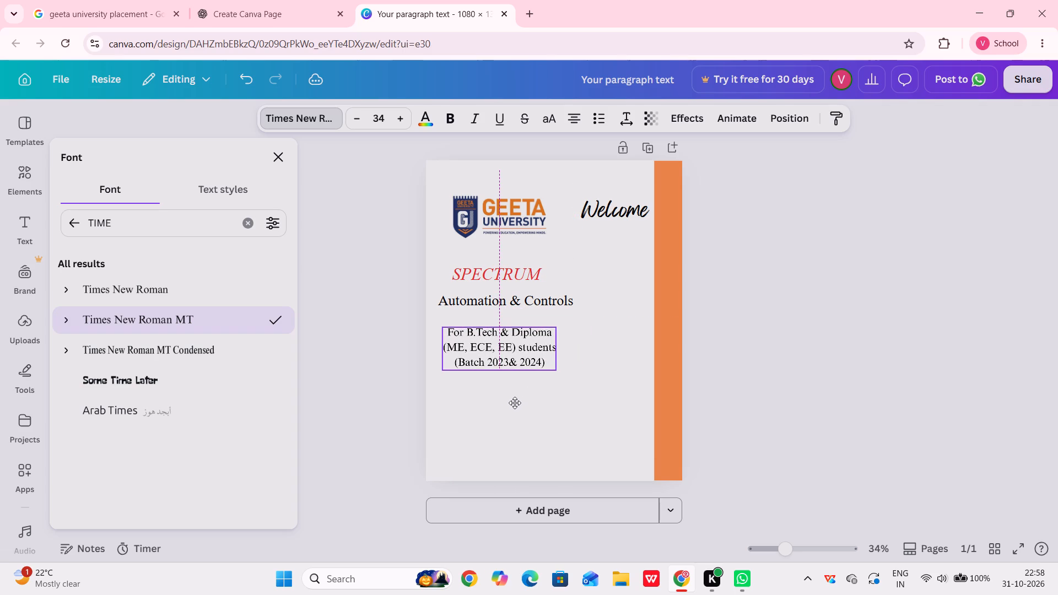
left_click_drag(515, 403, 514, 401)
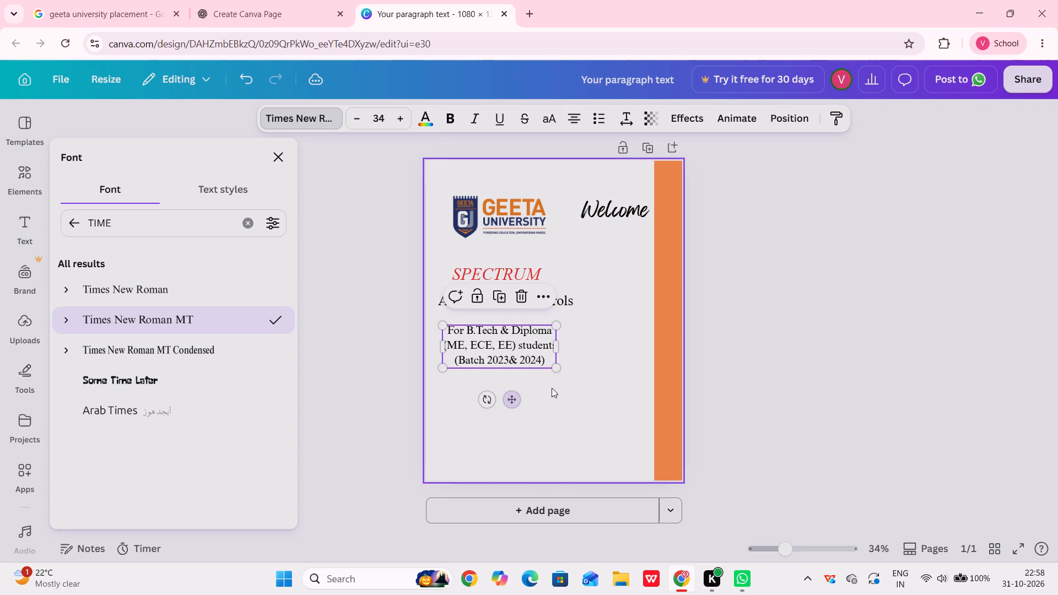
Move the B.Tech & Diploma text block up, aligning its left edge with the "Automation & Controls" line and matching the spacing above.
left_click(552, 388)
left_click_drag(489, 341, 483, 332)
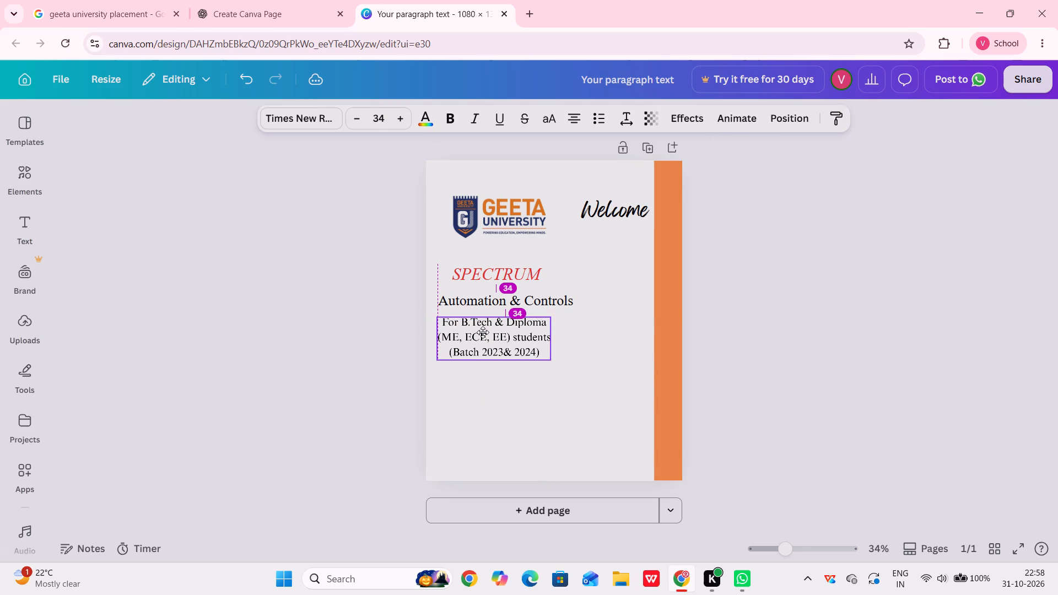
left_click_drag(483, 332, 483, 332)
left_click(576, 379)
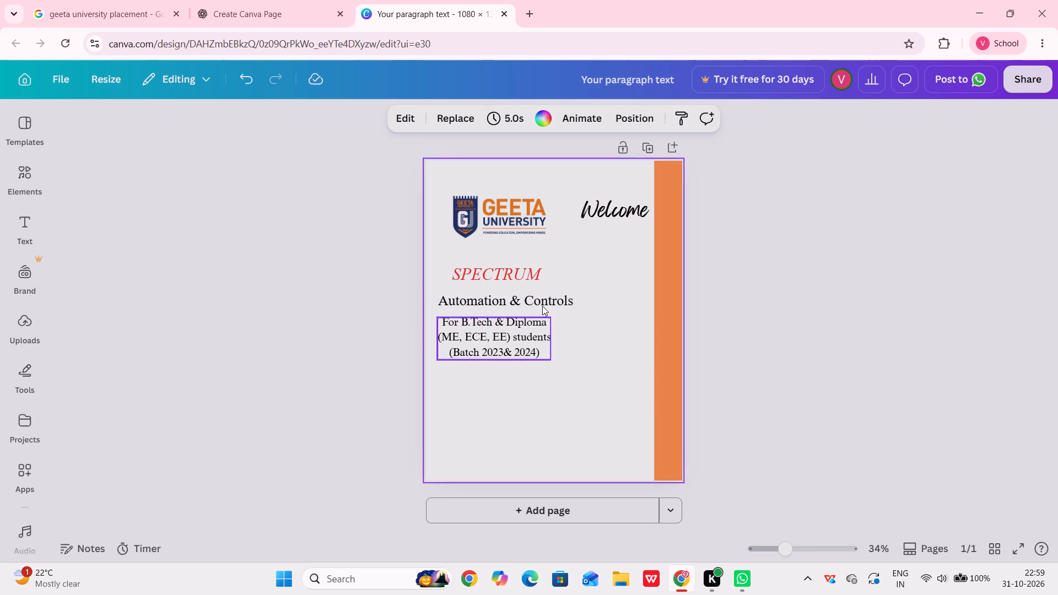
Shift the SPECTRUM heading and the "Automation & Controls" line slightly up, closer to the Geeta University logo.
left_click_drag(519, 273, 517, 268)
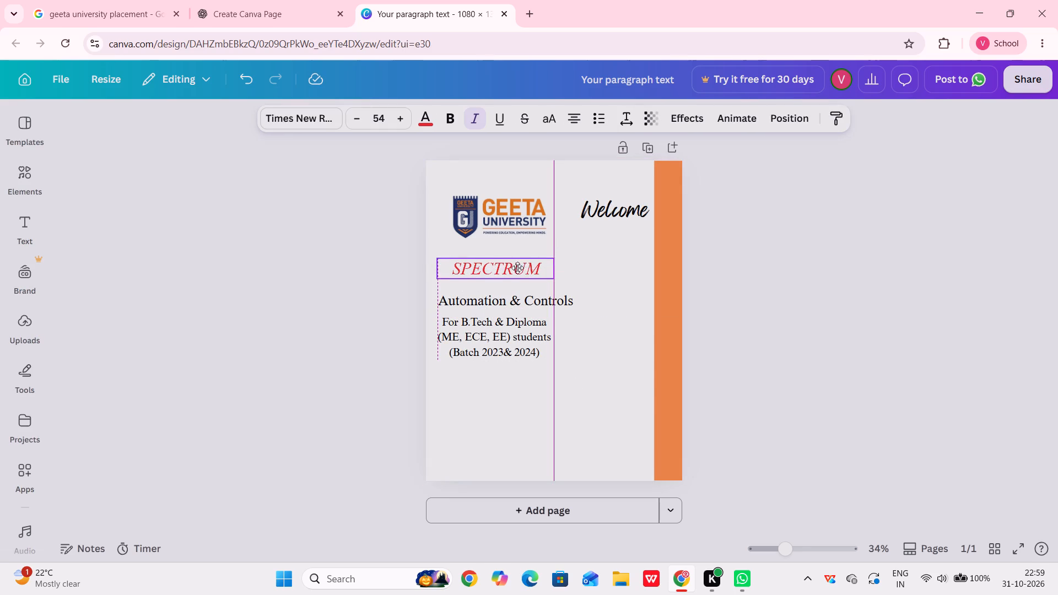
left_click_drag(517, 268, 518, 268)
left_click(506, 299)
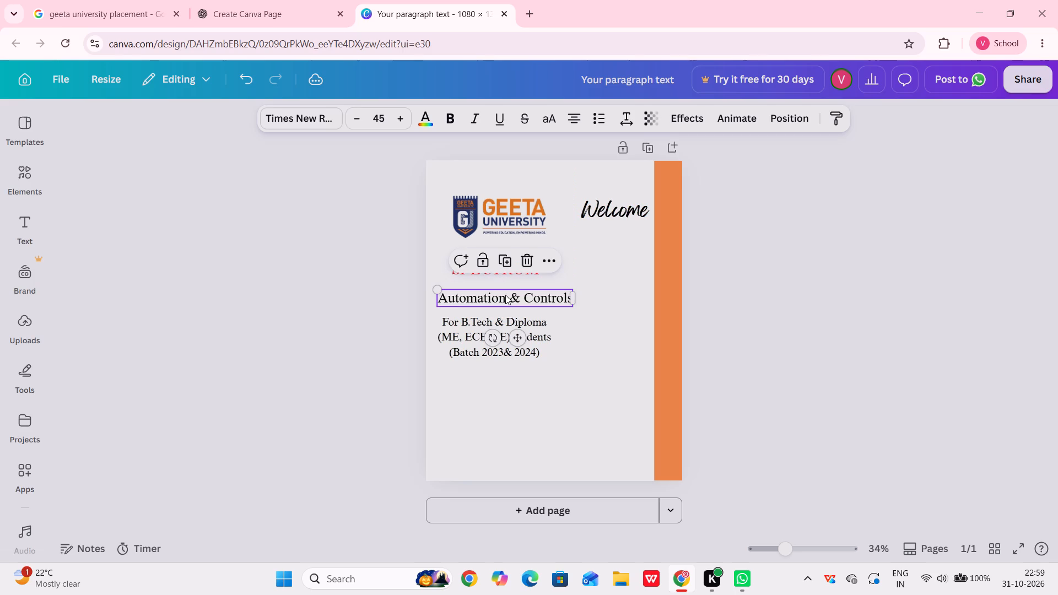
Check the package lines on the reference pool campus drive poster and ChatGPT's Step 5 instructions for the package boxes.
left_click(127, 0)
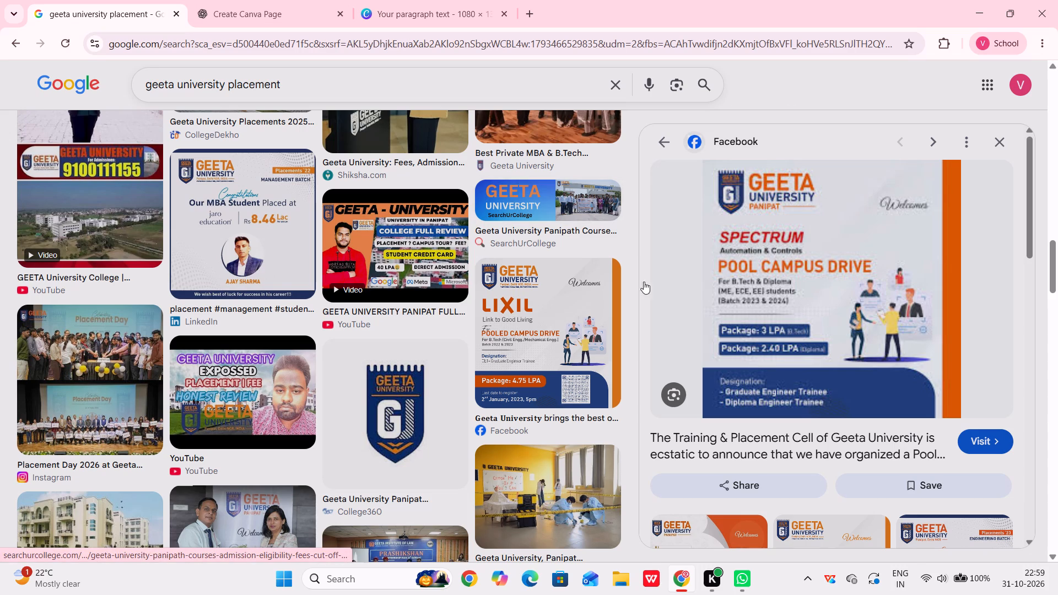
left_click(735, 325)
left_click_drag(735, 325, 739, 327)
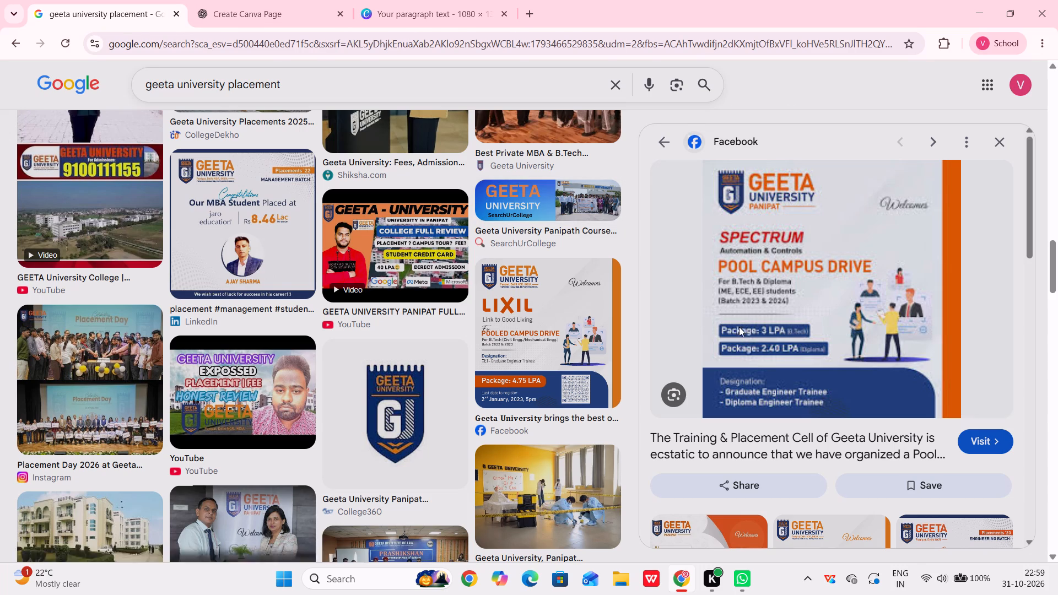
left_click_drag(739, 327, 764, 334)
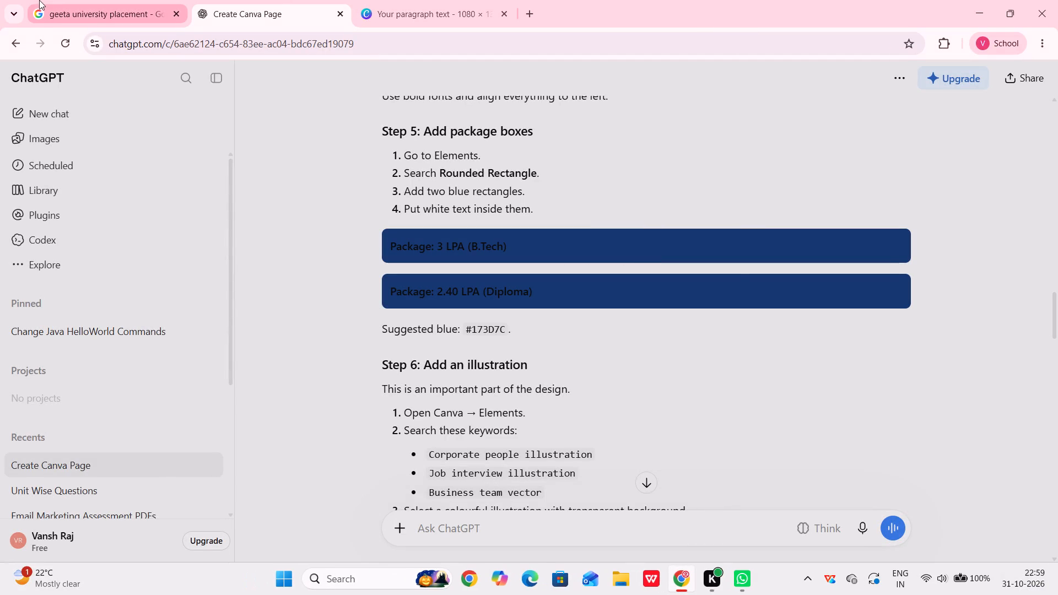
Open Geeta University's Facebook post from the Google image result and examine the pool campus drive poster in it.
left_click(56, 1)
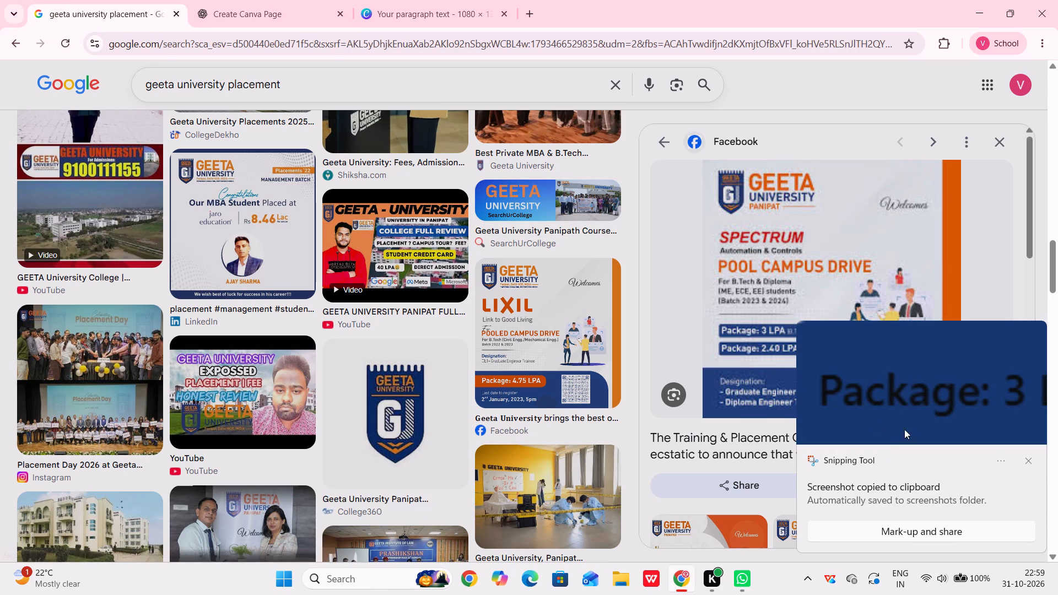
left_click(750, 397)
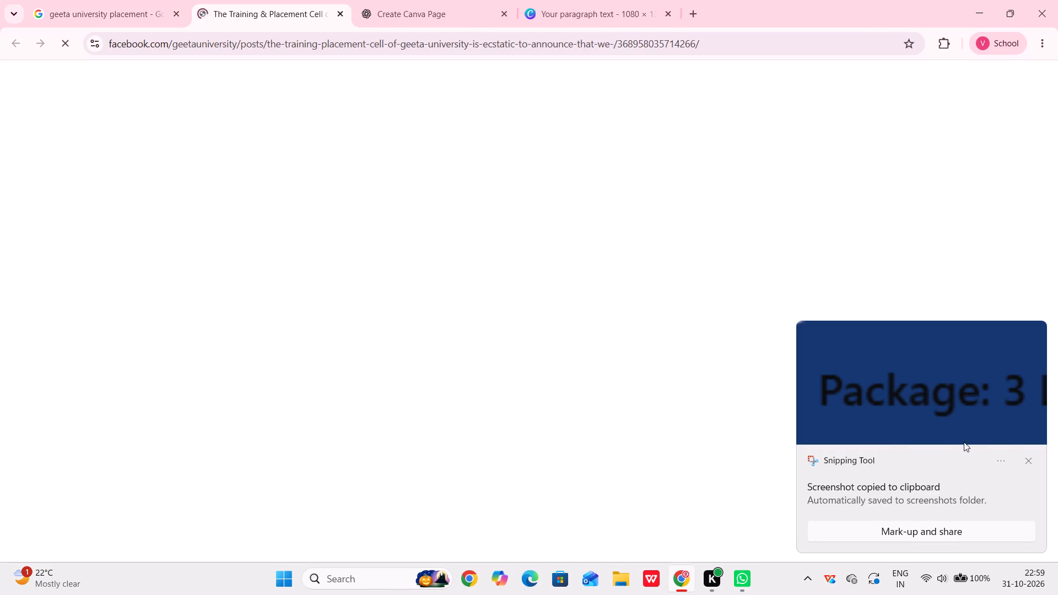
left_click(1031, 458)
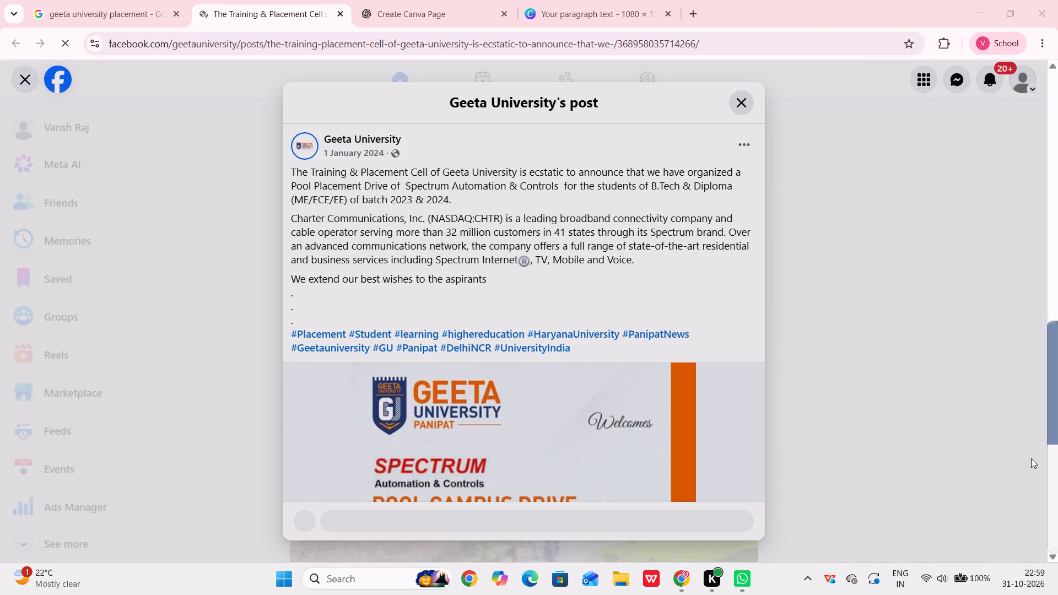
scroll(571, 385, "down", 4)
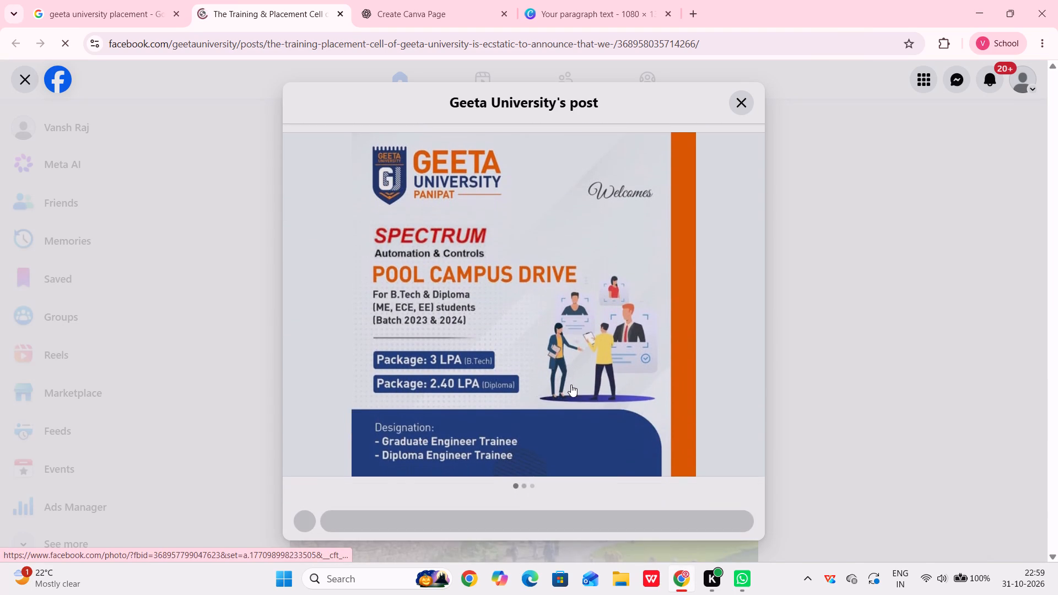
scroll(571, 385, "down", 1)
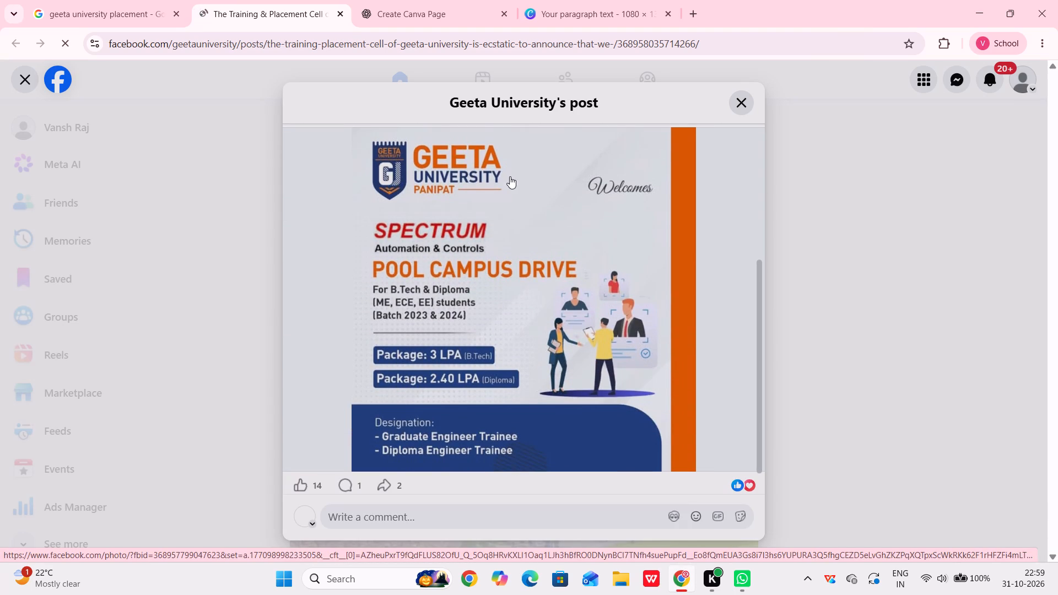
Switch to the Canva design and shift the B.Tech & Diploma text block slightly left on the page.
left_click(583, 10)
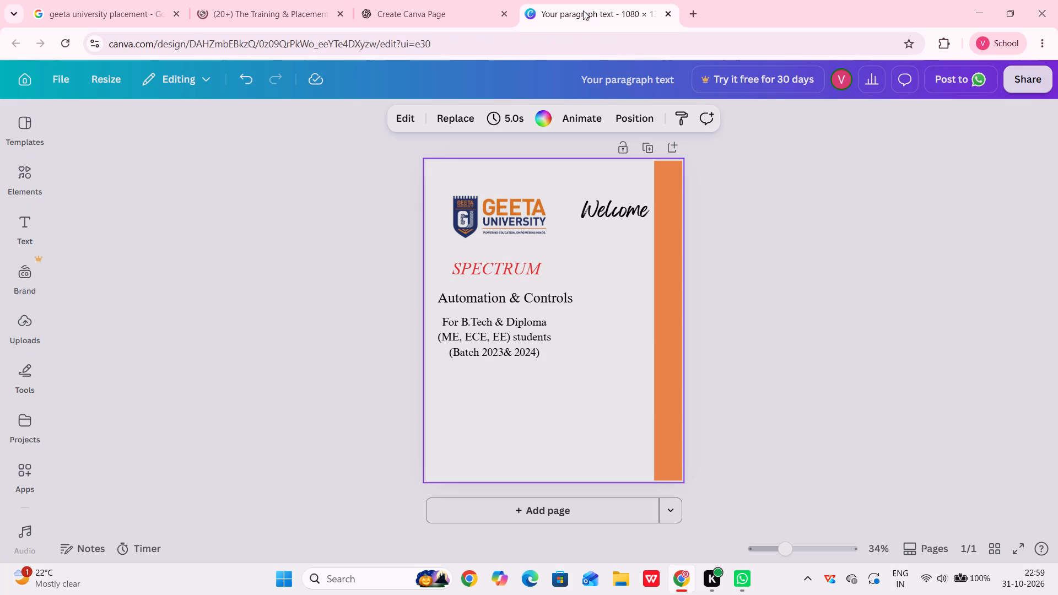
left_click(496, 363)
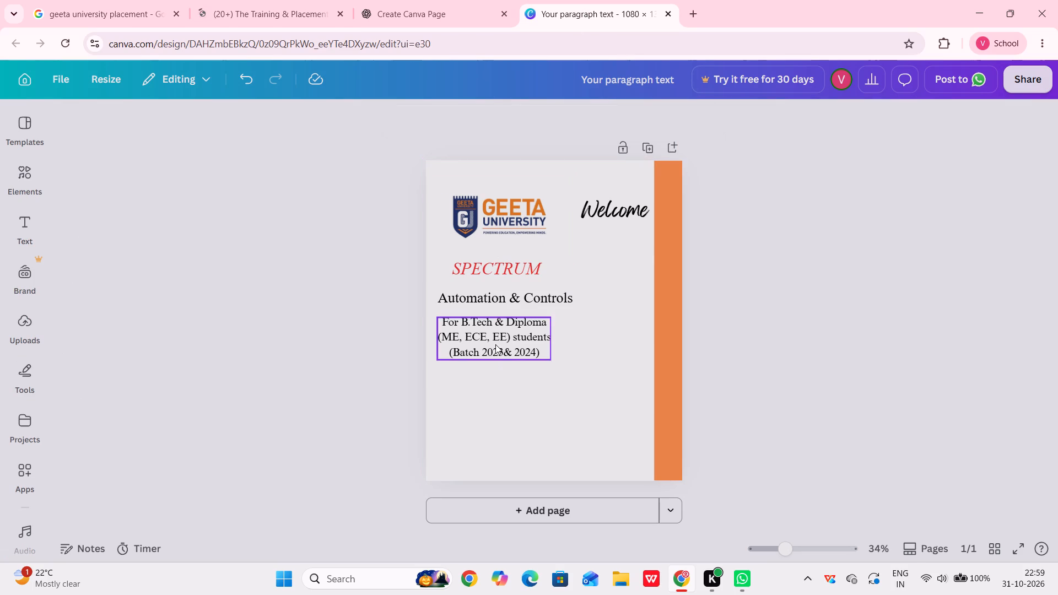
left_click_drag(495, 344, 490, 343)
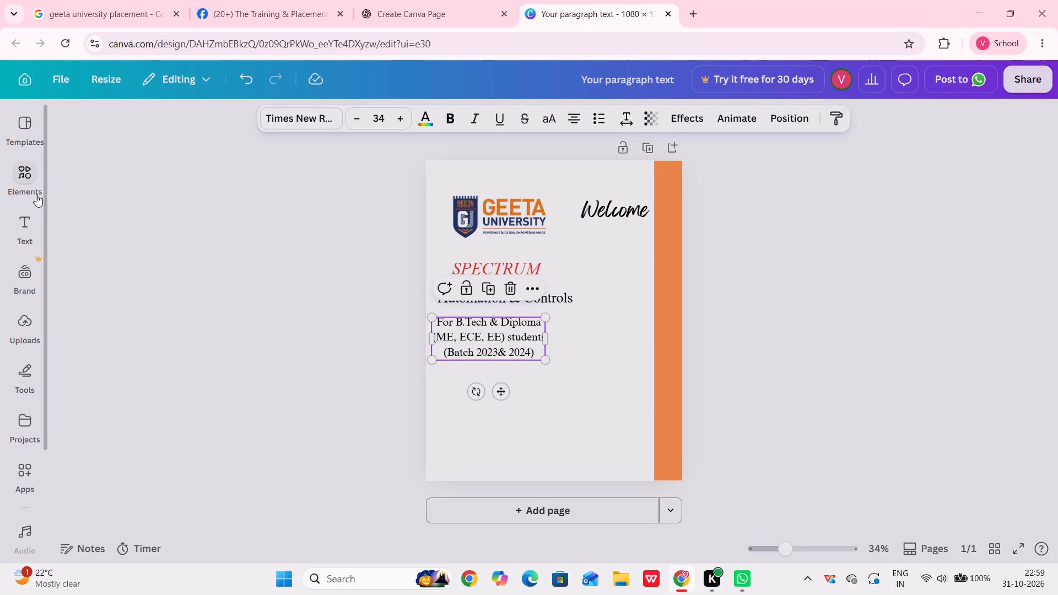
Browse the design elements and add an orange square shape to the middle of the poster page.
left_click(31, 181)
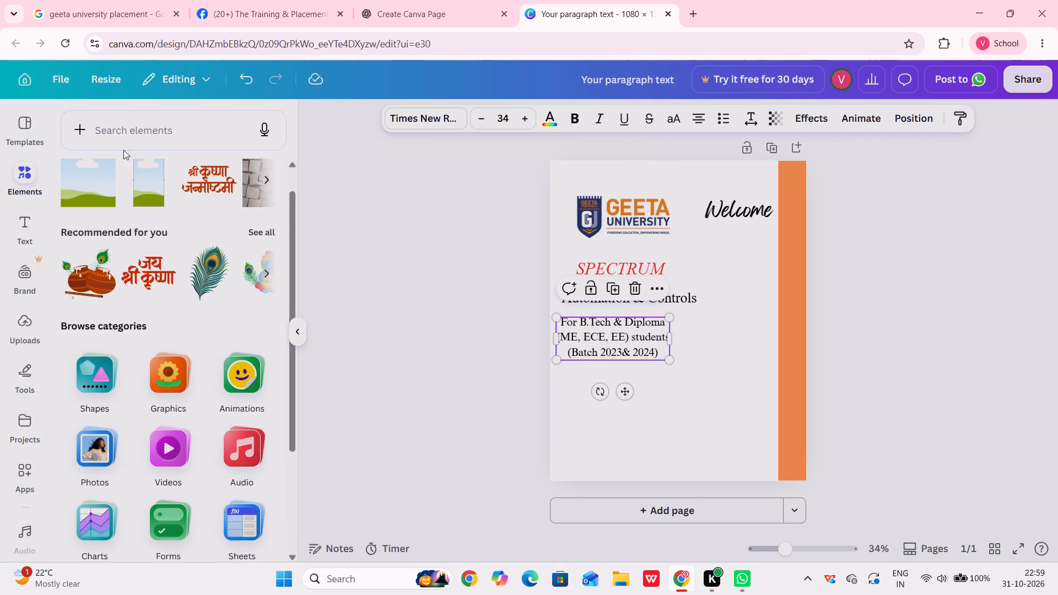
left_click(139, 142)
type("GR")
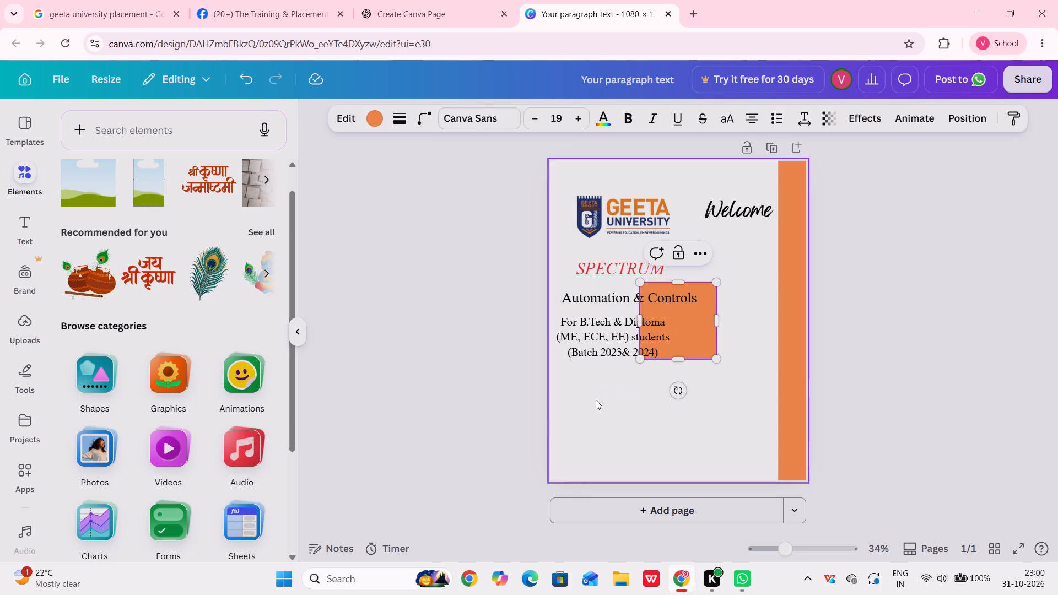
Open the additional options for the orange square in the middle of the page.
left_click(697, 358)
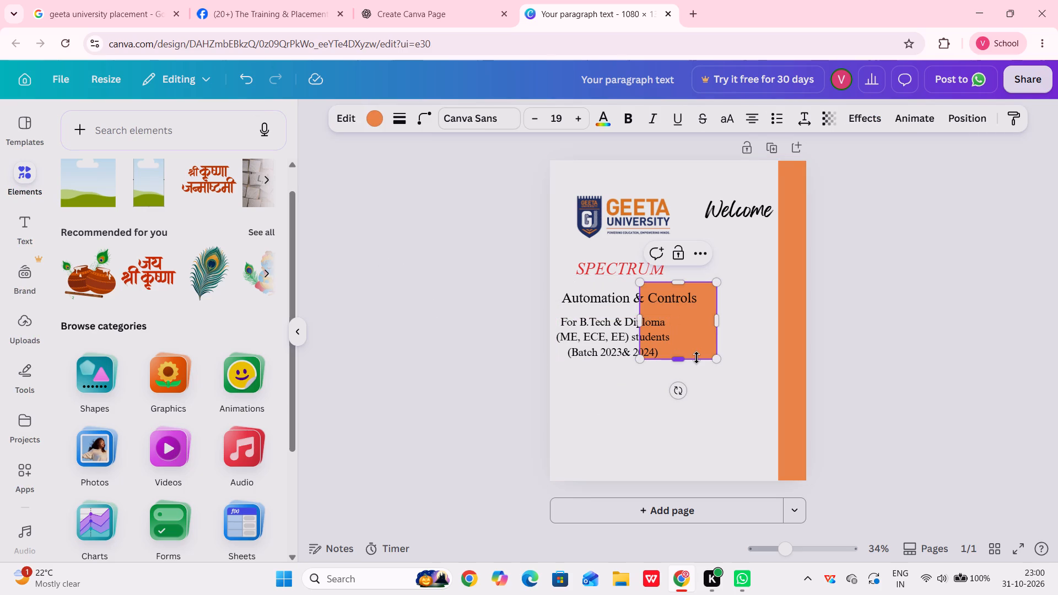
left_click(701, 258)
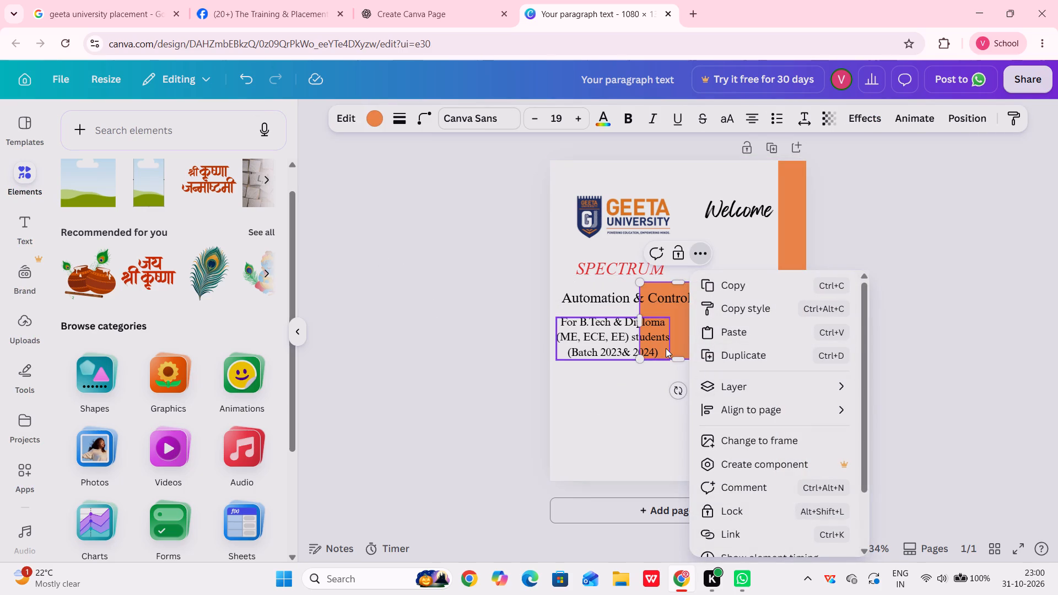
Delete the orange square that overlaps the "Automation & Controls" and B.Tech & Diploma text.
left_click(666, 348)
left_click(686, 357)
left_click_drag(686, 357, 689, 381)
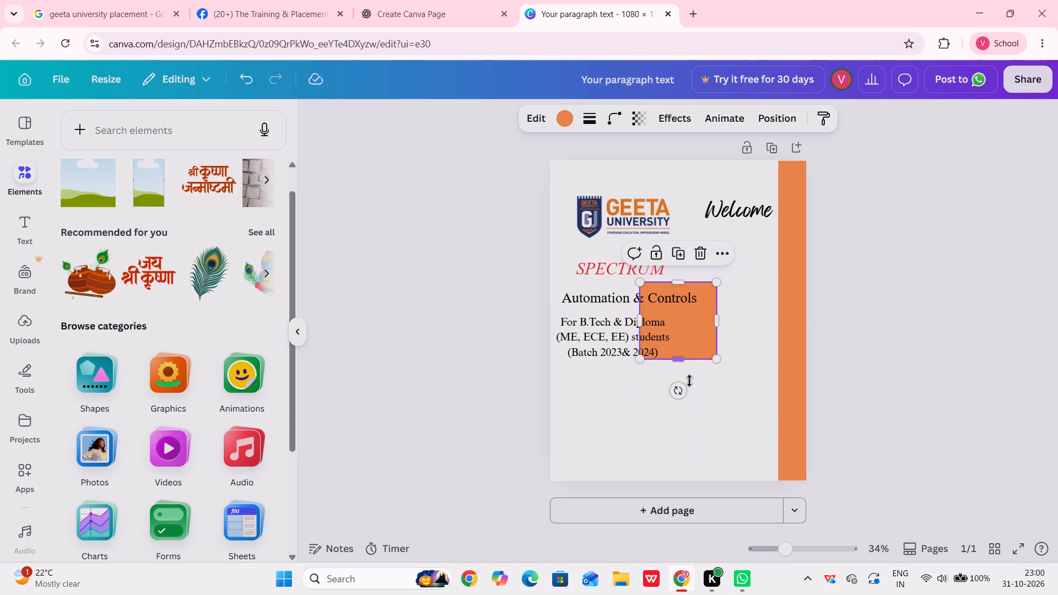
left_click_drag(689, 381, 692, 354)
left_click(695, 251)
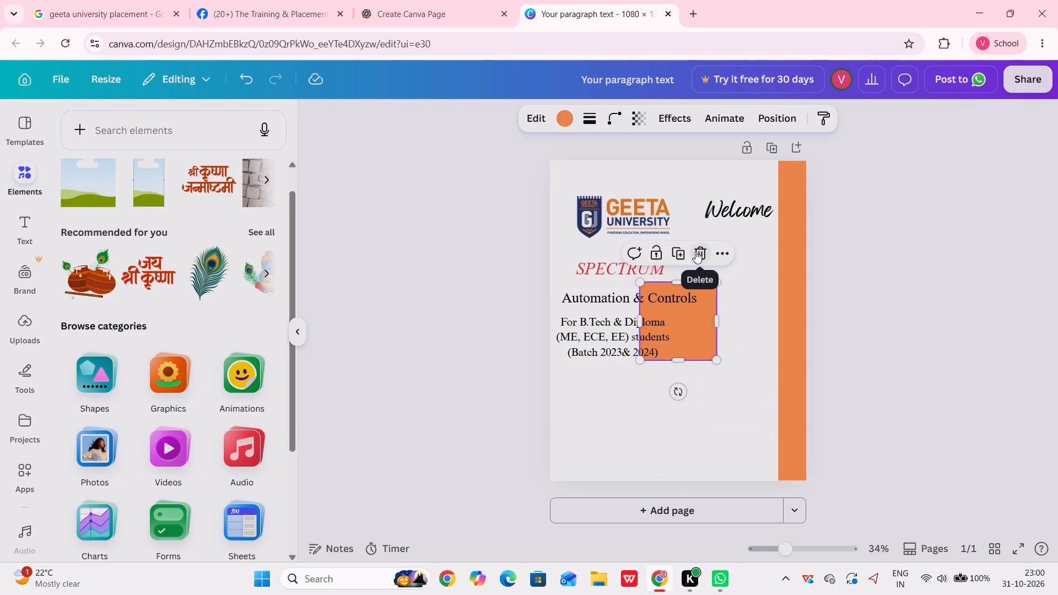
Search the elements for "GRAY LINE" and add the plain light gray square graphic to the page.
left_click(196, 145)
left_click(166, 132)
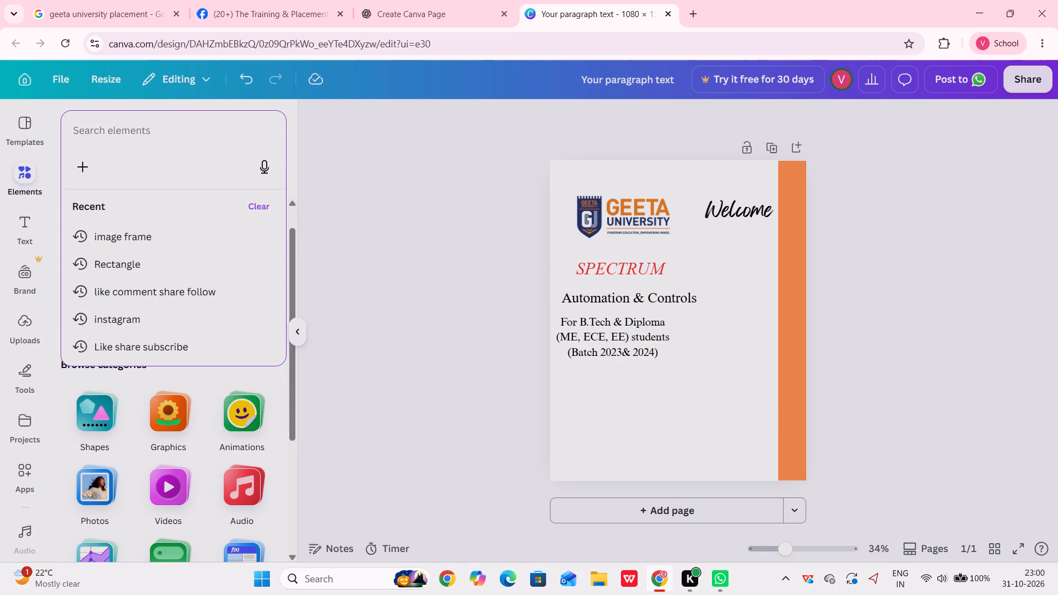
key("g")
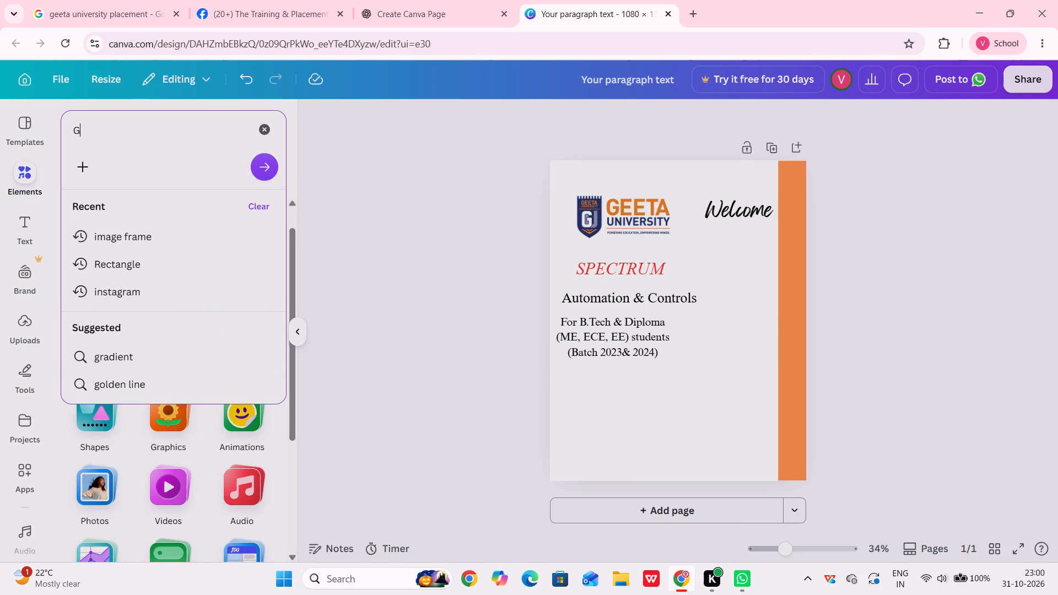
type("RA")
type("Y")
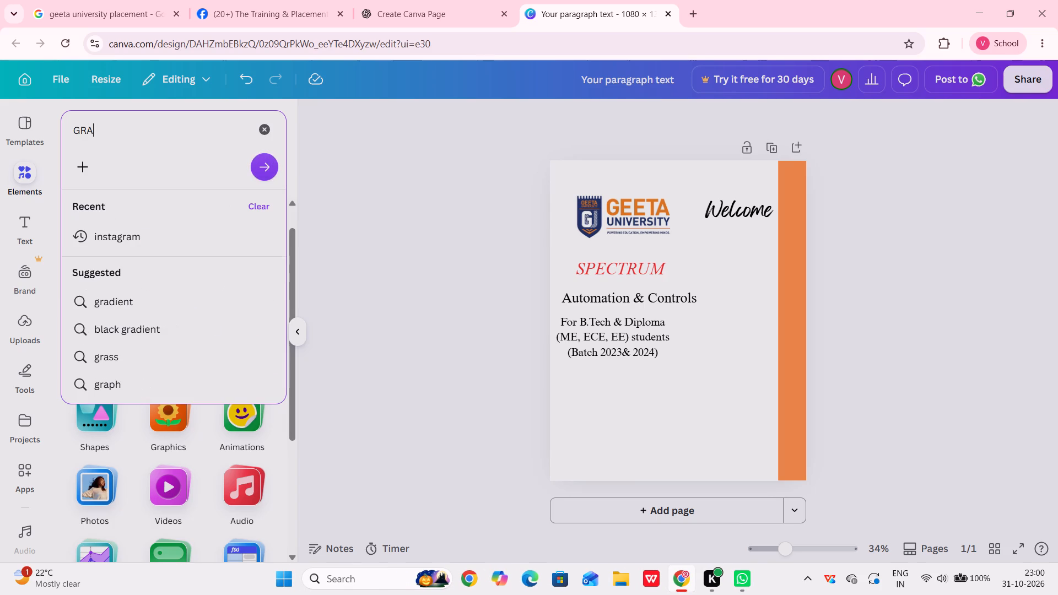
key("space")
type("LINE")
key("Return")
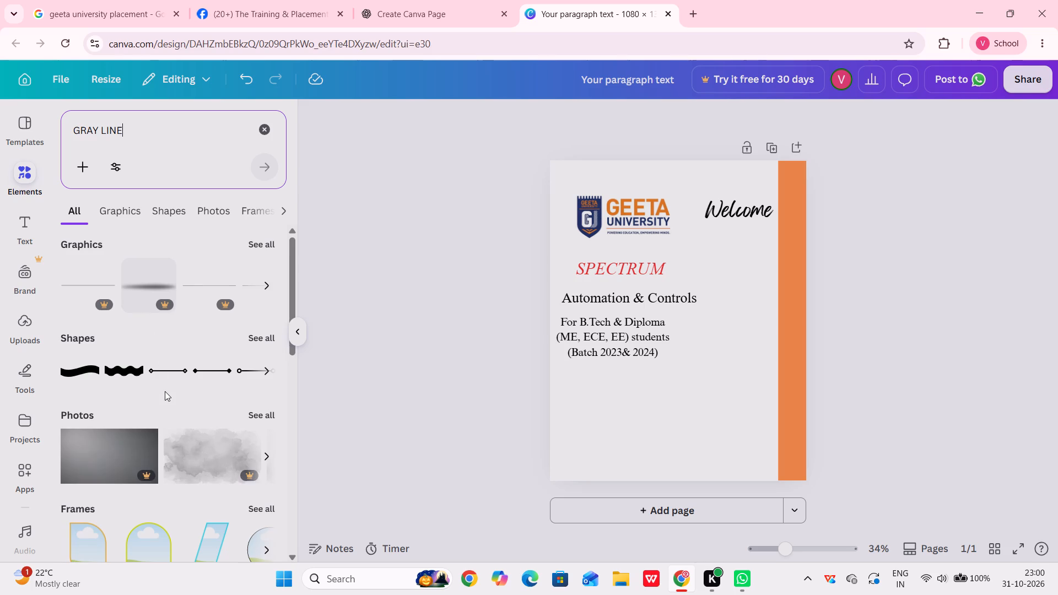
scroll(250, 295, "left", 1)
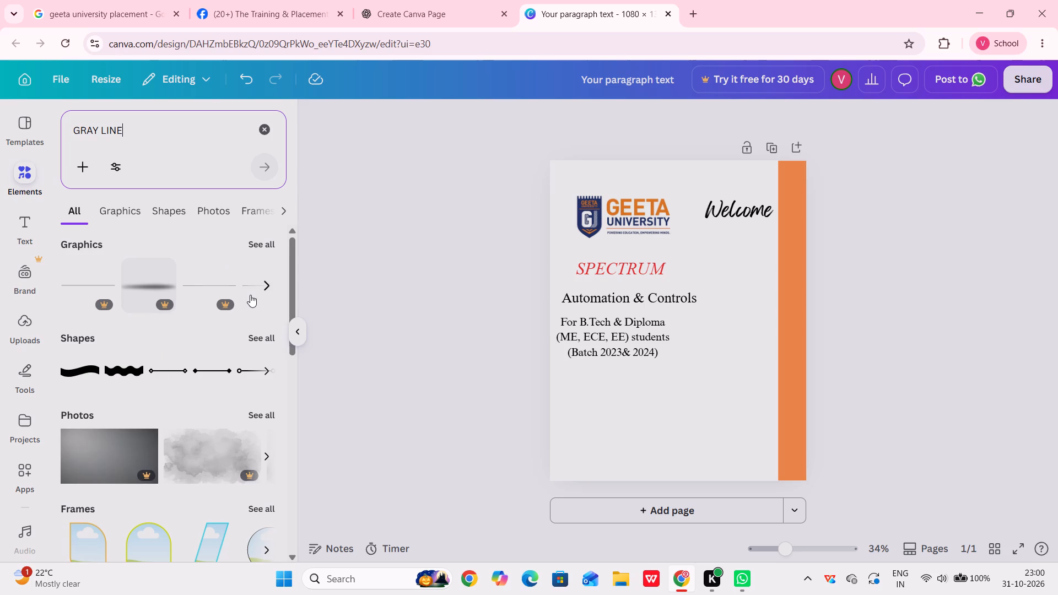
scroll(250, 295, "left", 1)
left_click(250, 295)
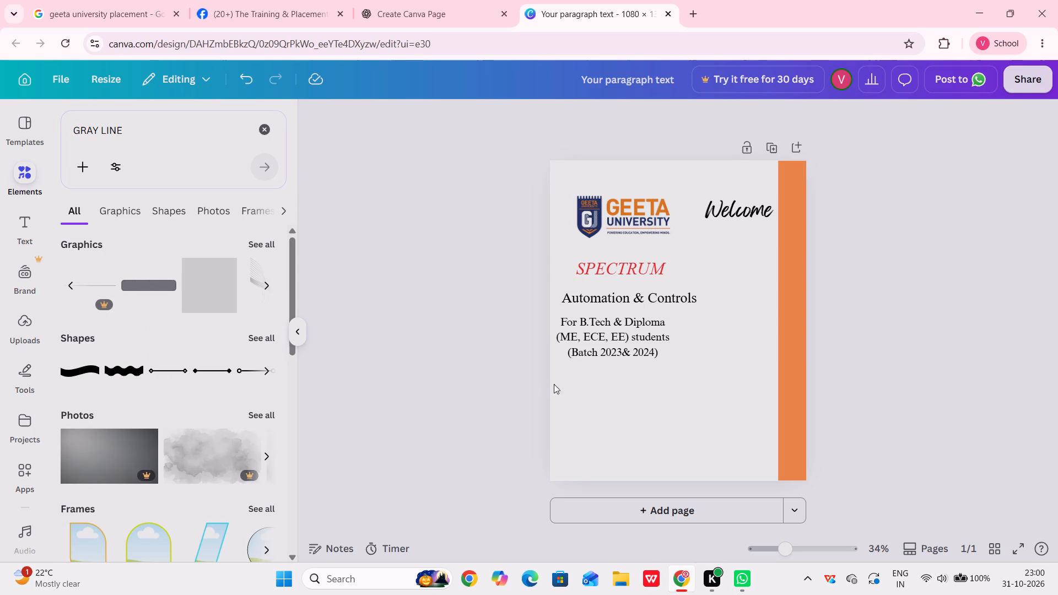
double_click(209, 291)
left_click_drag(209, 291, 525, 366)
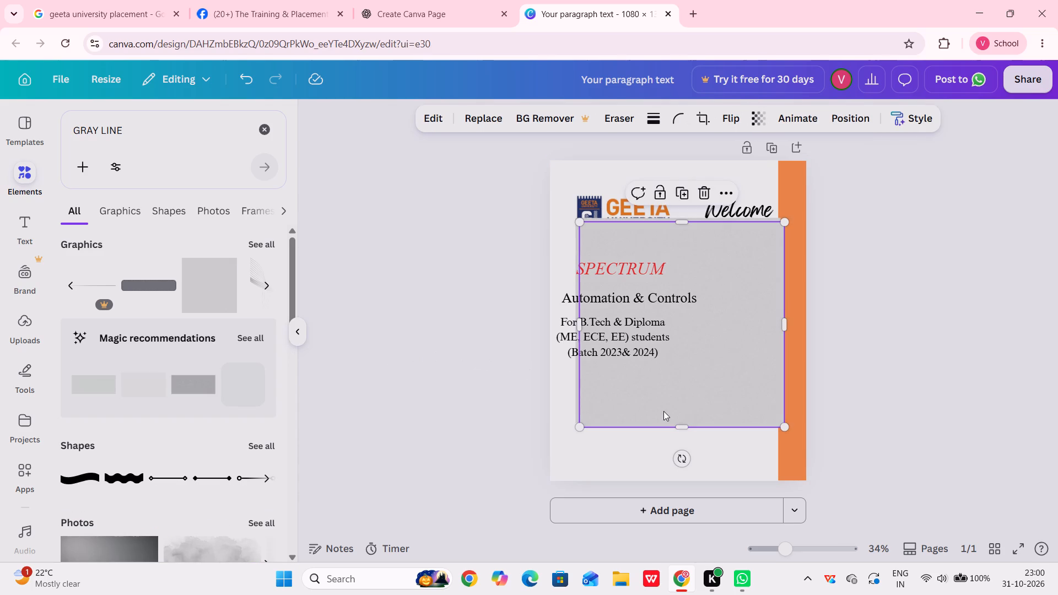
Delete the selected upper copy of the gray square overlapping the other one.
left_click(663, 411)
left_click(663, 411)
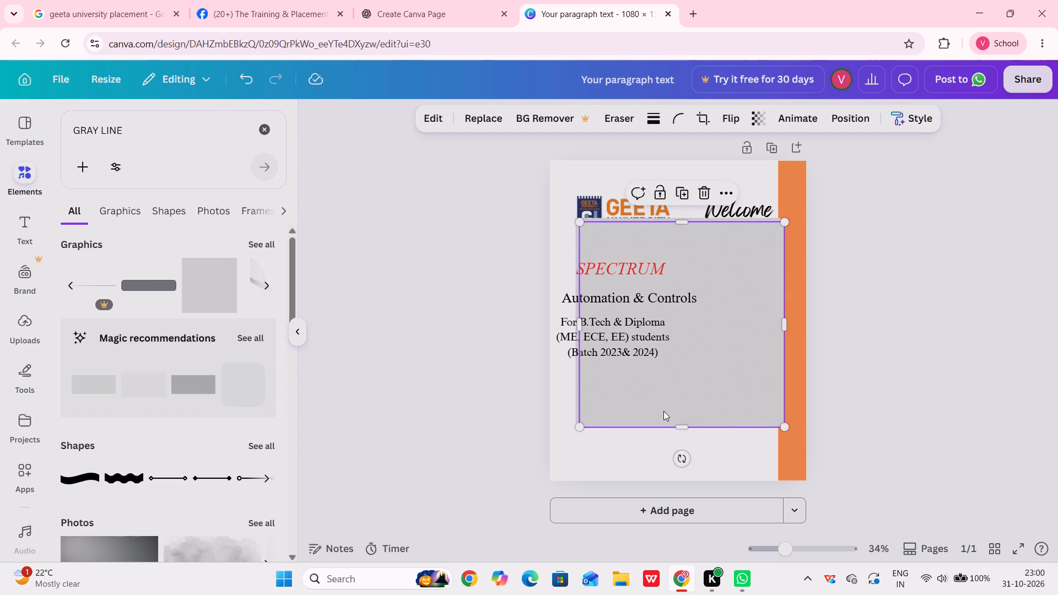
left_click(703, 194)
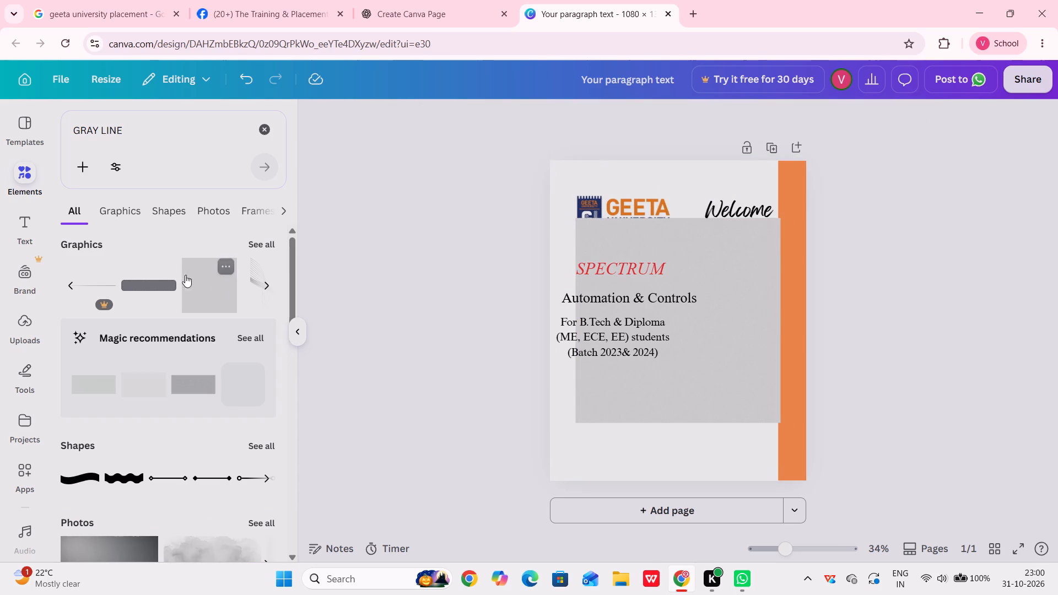
Browse the "GRAY LINE" element results for a suitable line element.
scroll(197, 277, "right", 2)
scroll(197, 277, "left", 3)
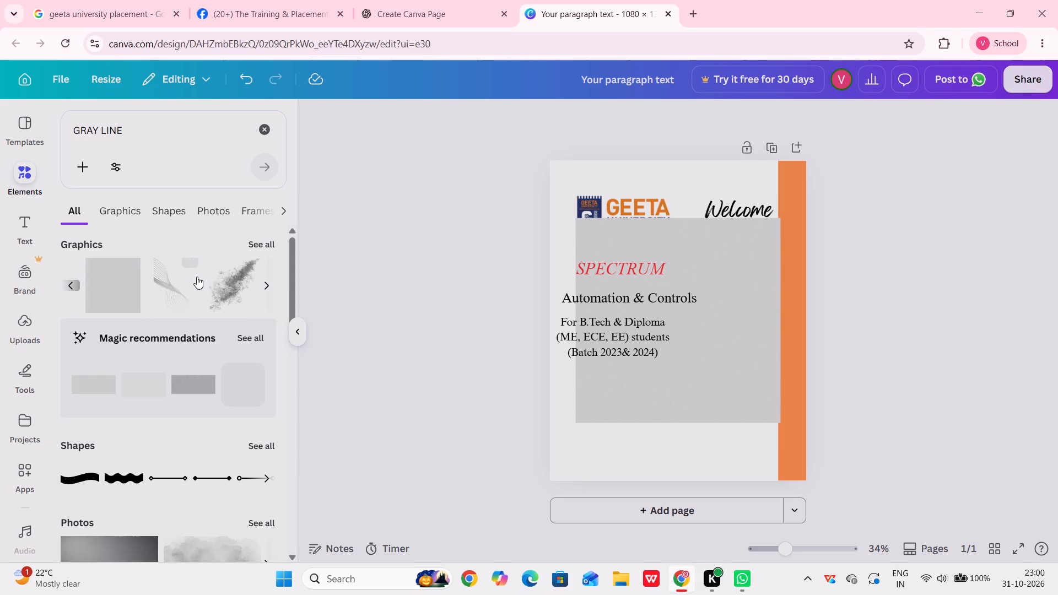
scroll(159, 323, "down", 2)
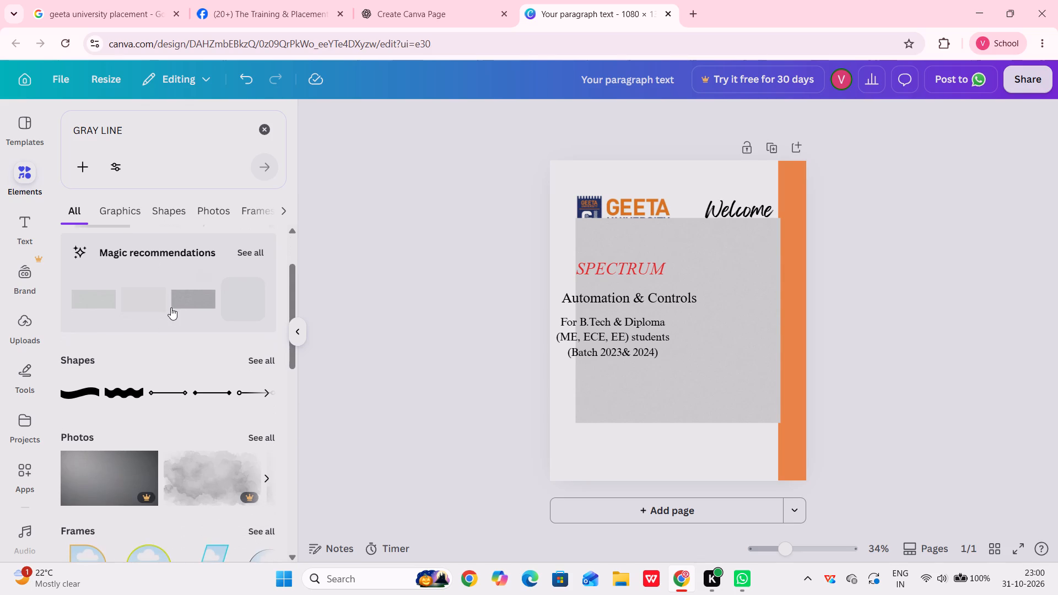
scroll(171, 307, "down", 5)
scroll(171, 307, "right", 1)
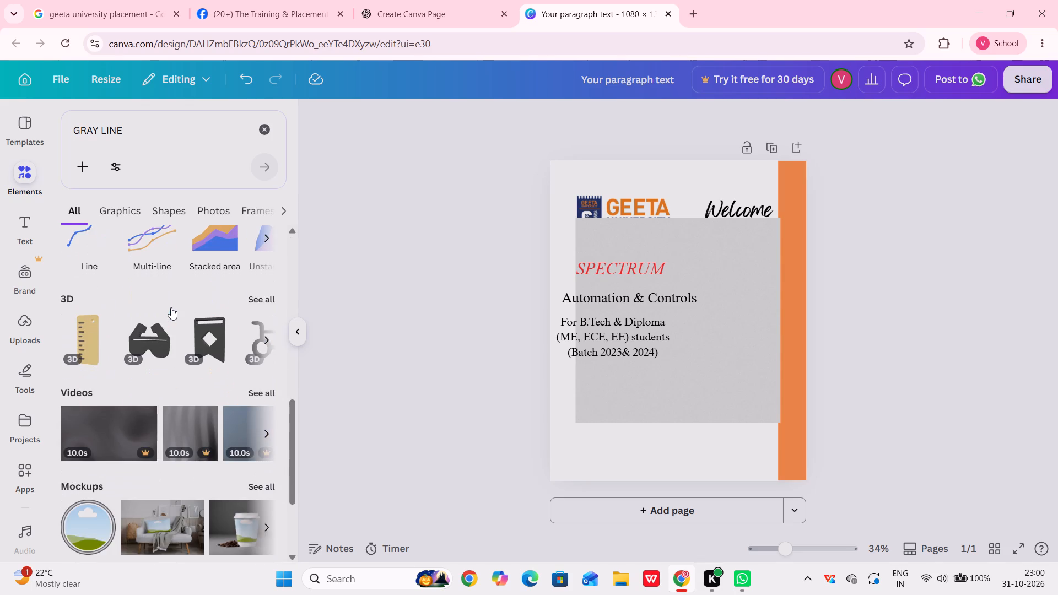
scroll(171, 307, "right", 1)
scroll(171, 307, "up", 1)
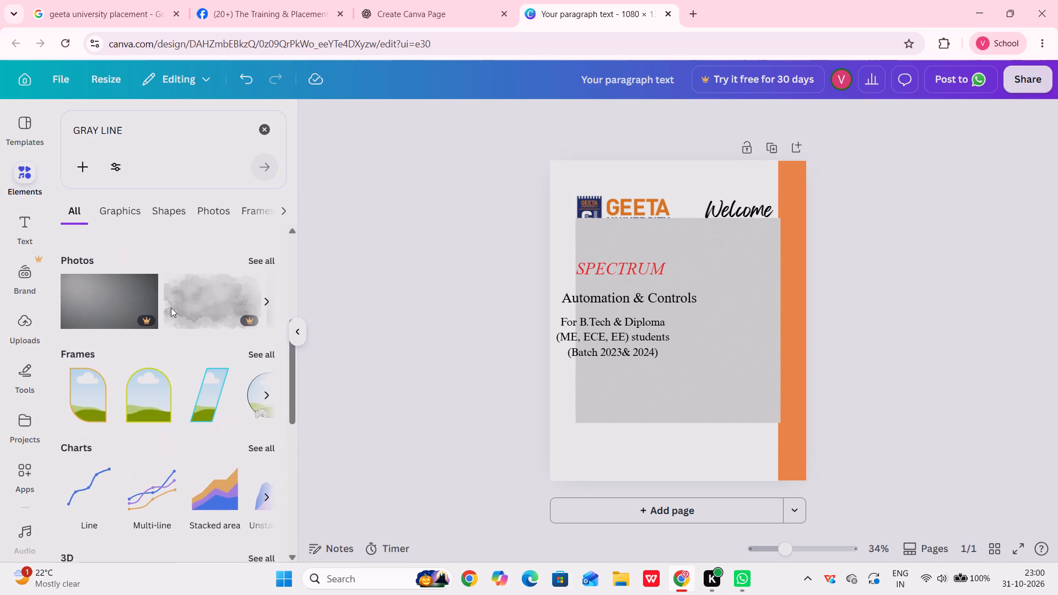
scroll(171, 307, "up", 1)
scroll(171, 307, "left", 2)
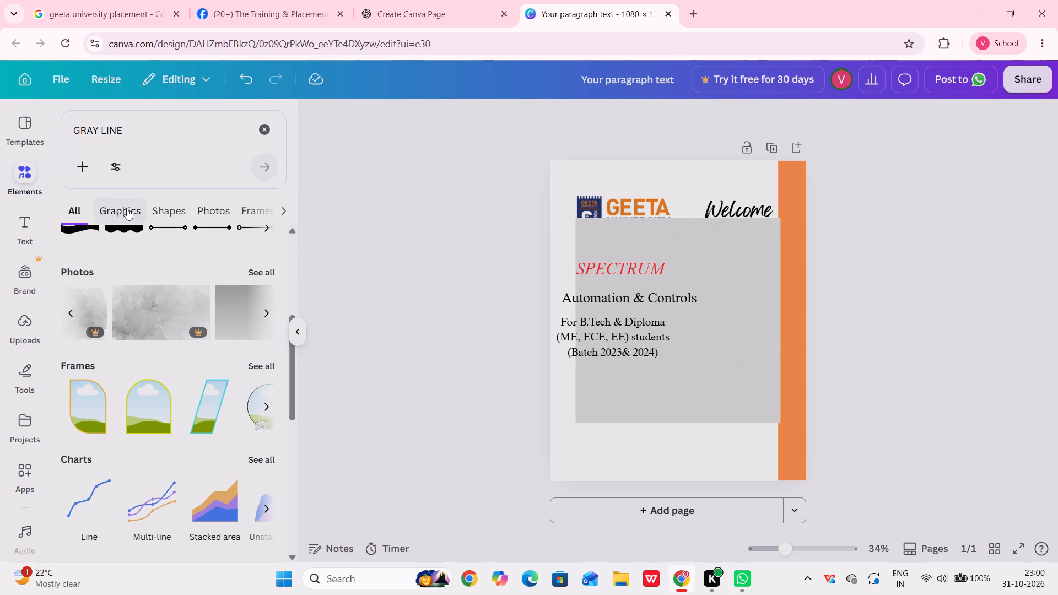
scroll(201, 217, "left", 2)
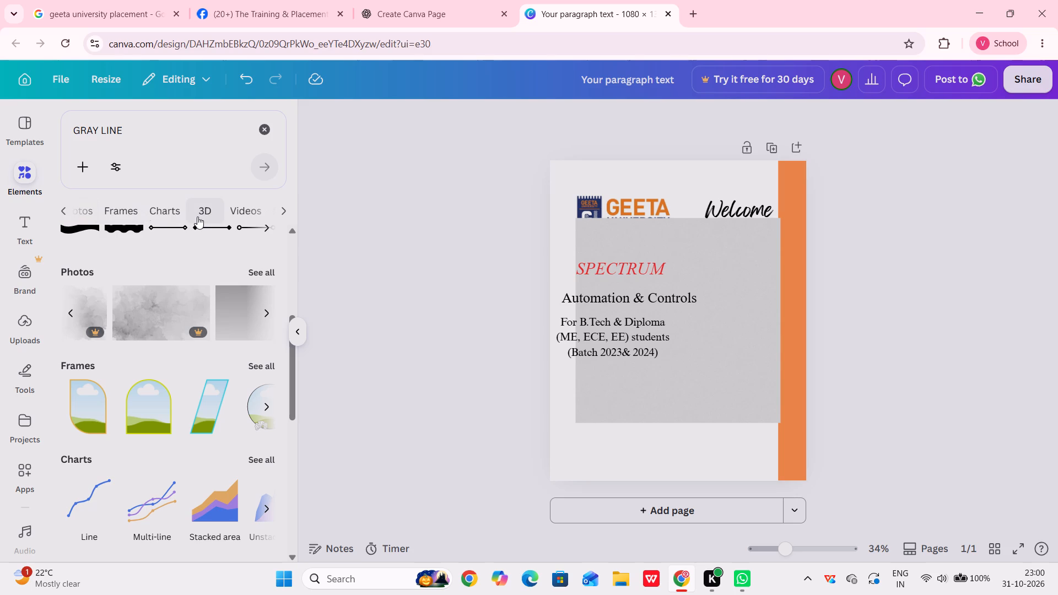
scroll(126, 207, "right", 4)
left_click(61, 207)
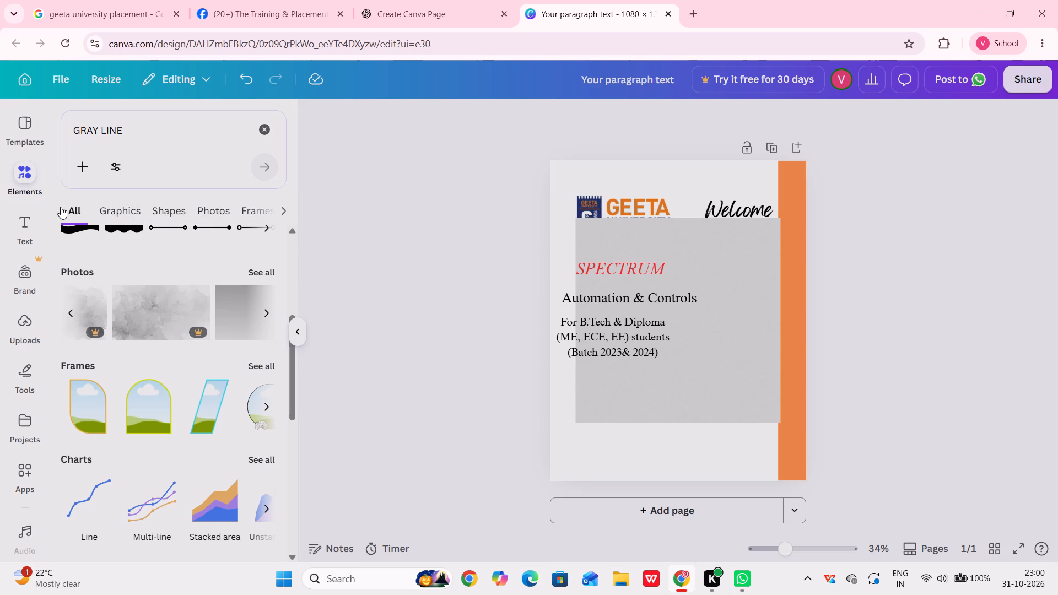
scroll(114, 291, "up", 1)
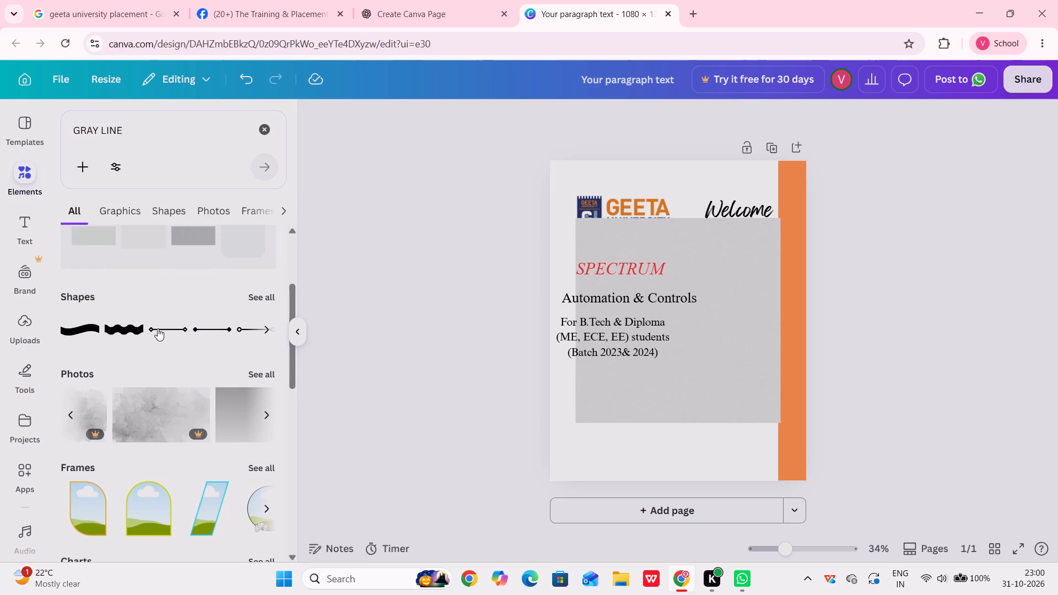
Add the straight line shape with hollow circle ends and place it below the B.Tech & Diploma text block, starting at the page's left edge.
left_click(176, 328)
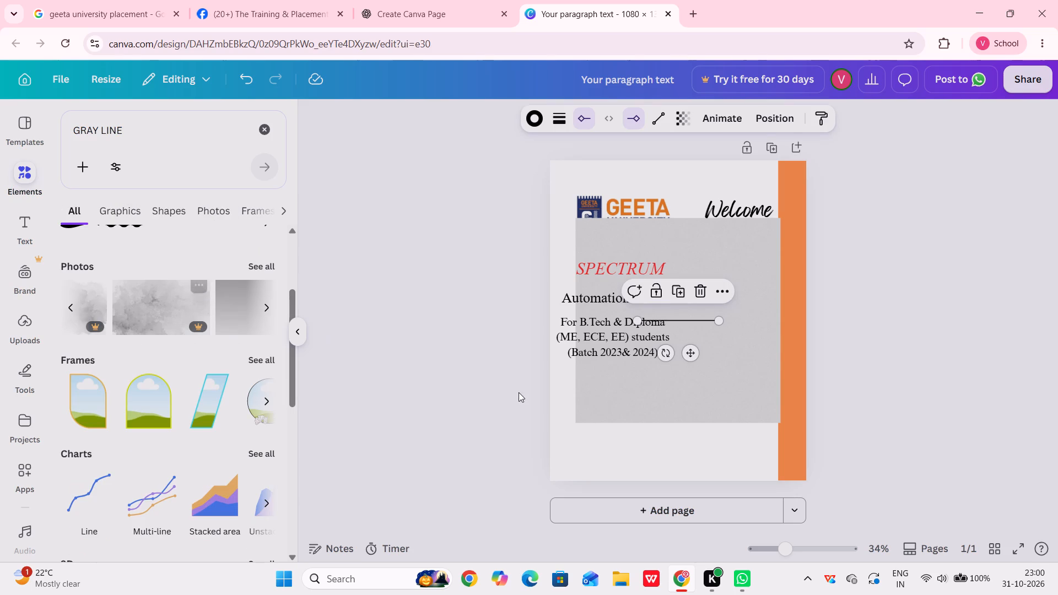
left_click_drag(687, 357, 679, 383)
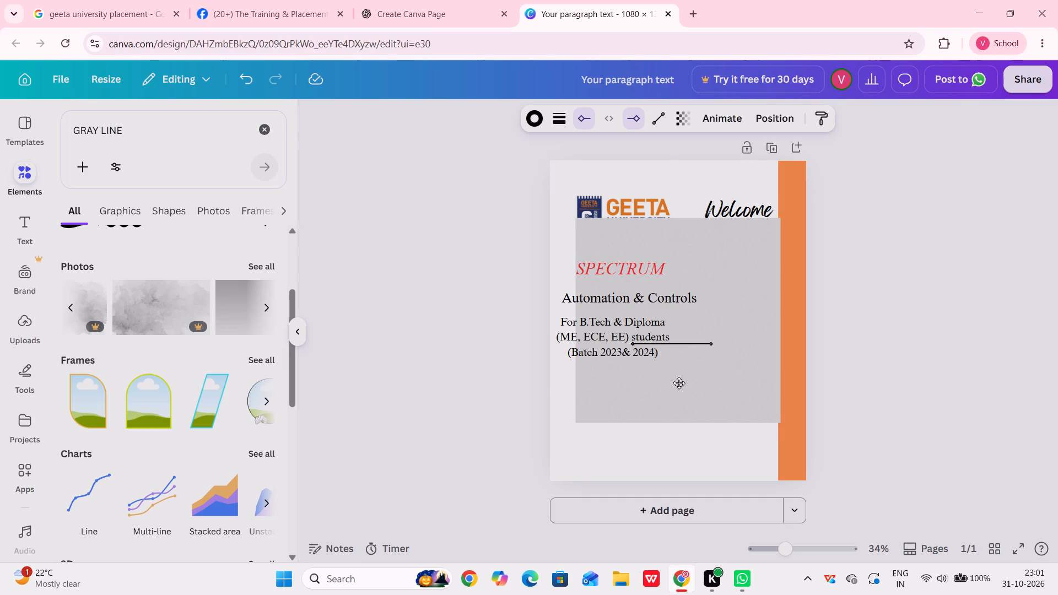
left_click_drag(679, 383, 611, 403)
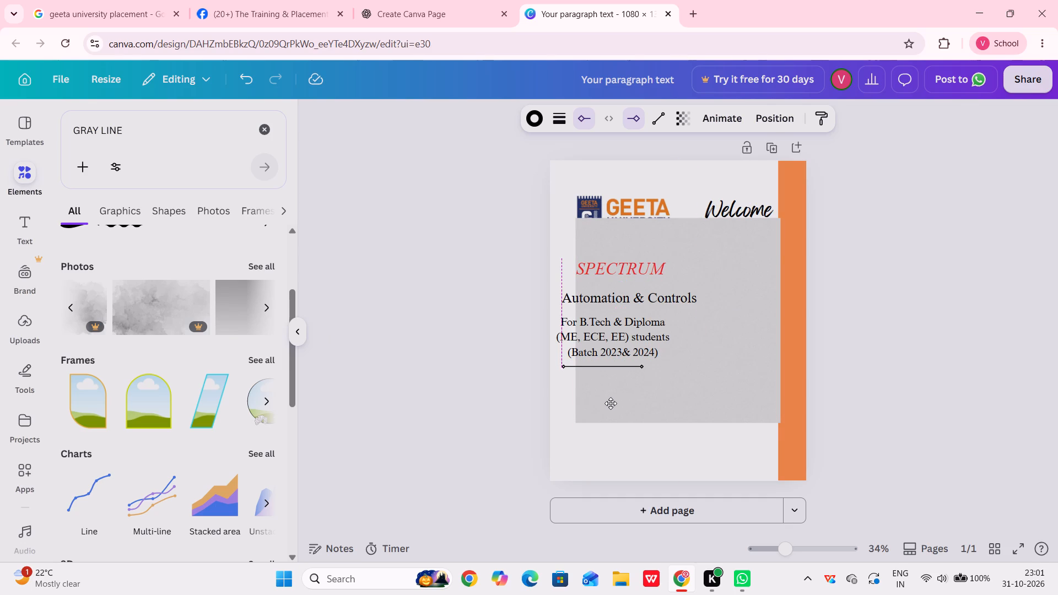
left_click_drag(611, 403, 600, 405)
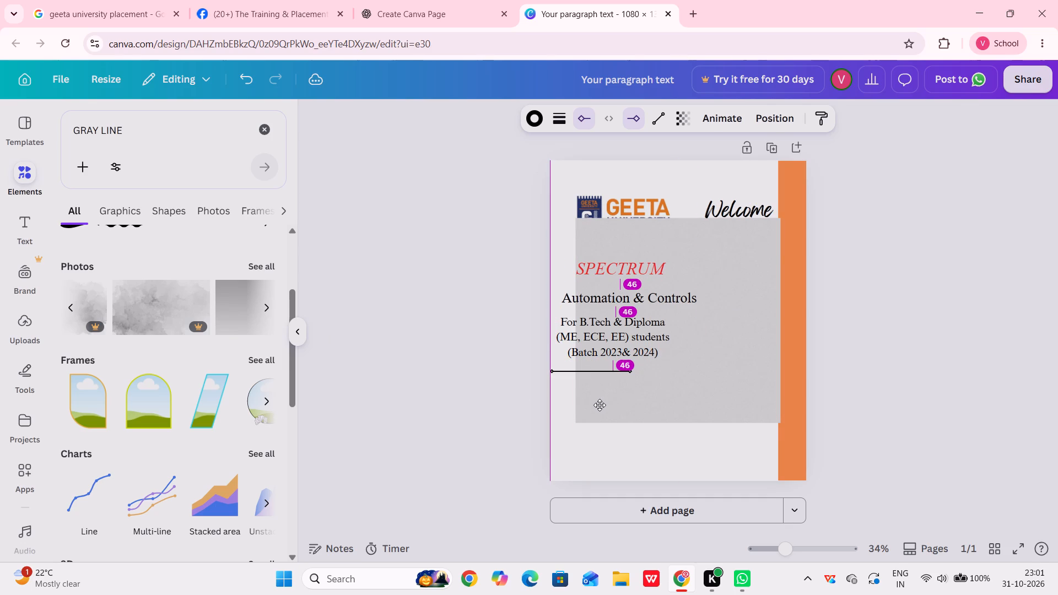
left_click_drag(634, 375, 640, 375)
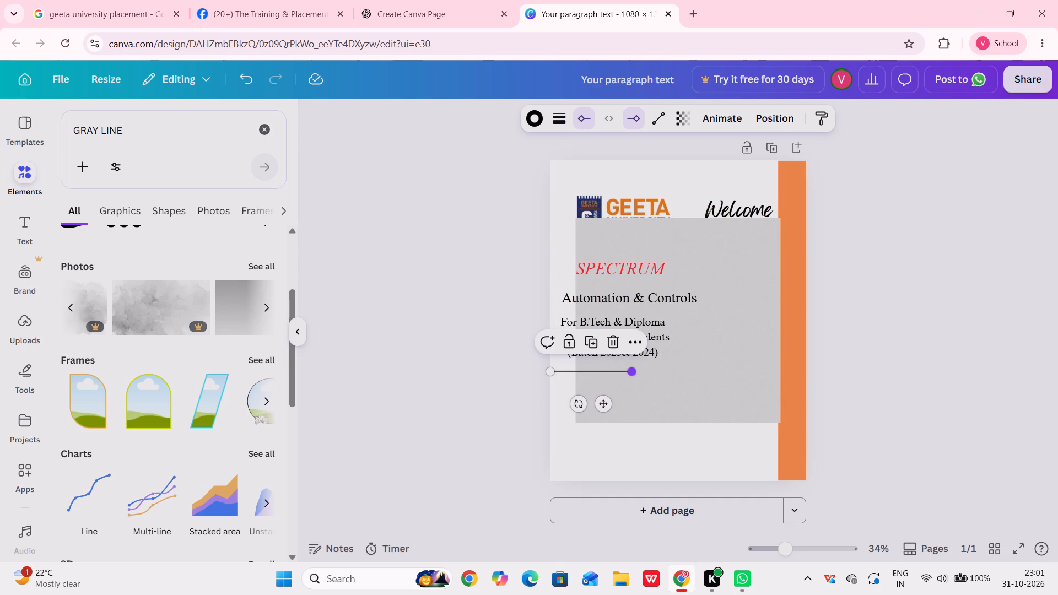
Lengthen the divider line below the eligibility text so it spans about the width of the text block.
left_click_drag(640, 375, 655, 375)
left_click(617, 405)
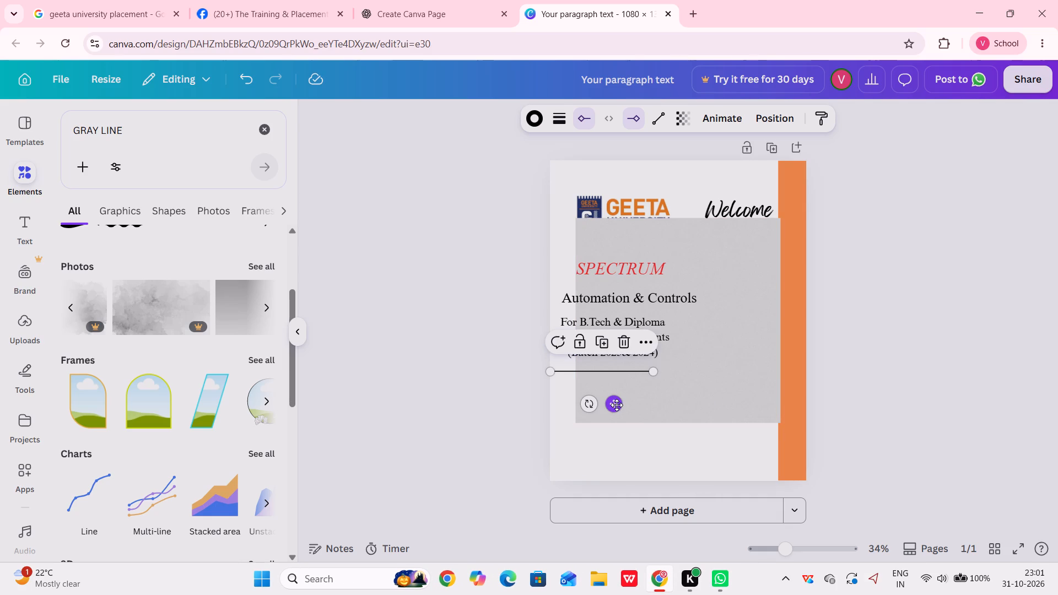
Remove the large gray square covering the poster's text.
left_click(690, 280)
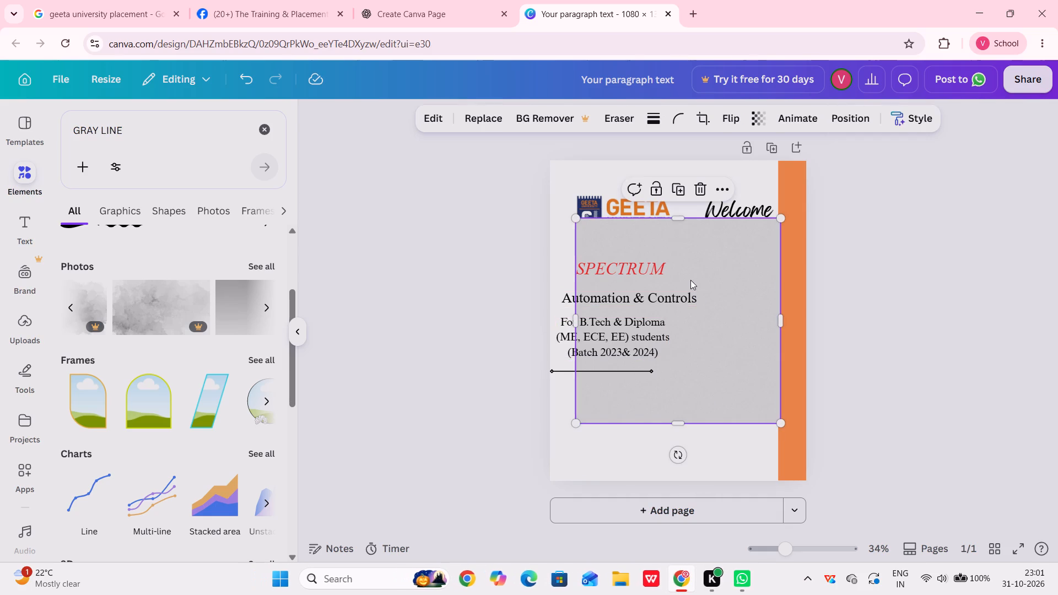
Delete the large gray square covering the SPECTRUM heading and the text below it.
left_click(704, 178)
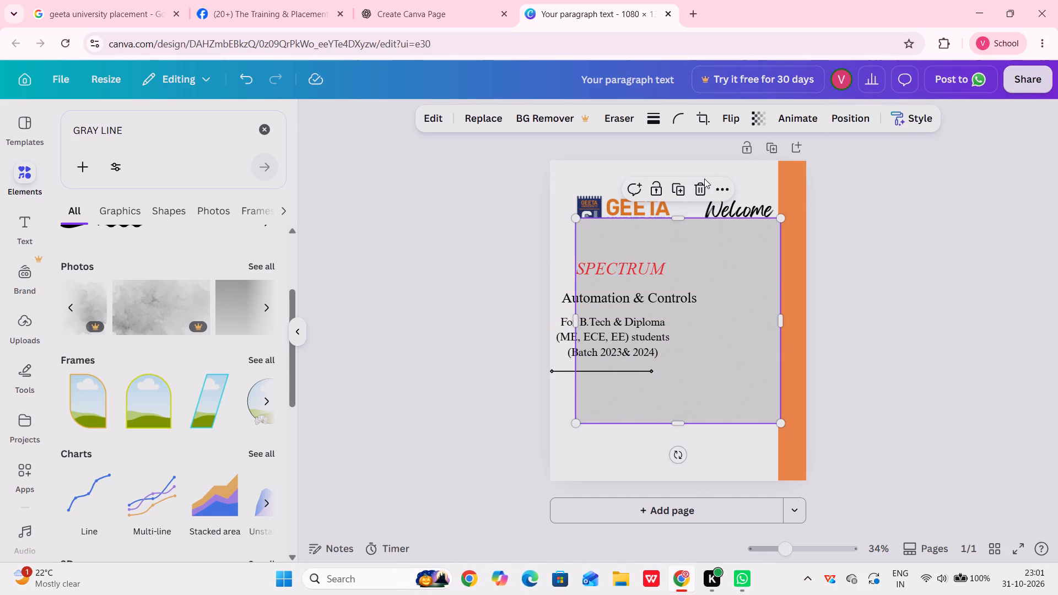
left_click(701, 187)
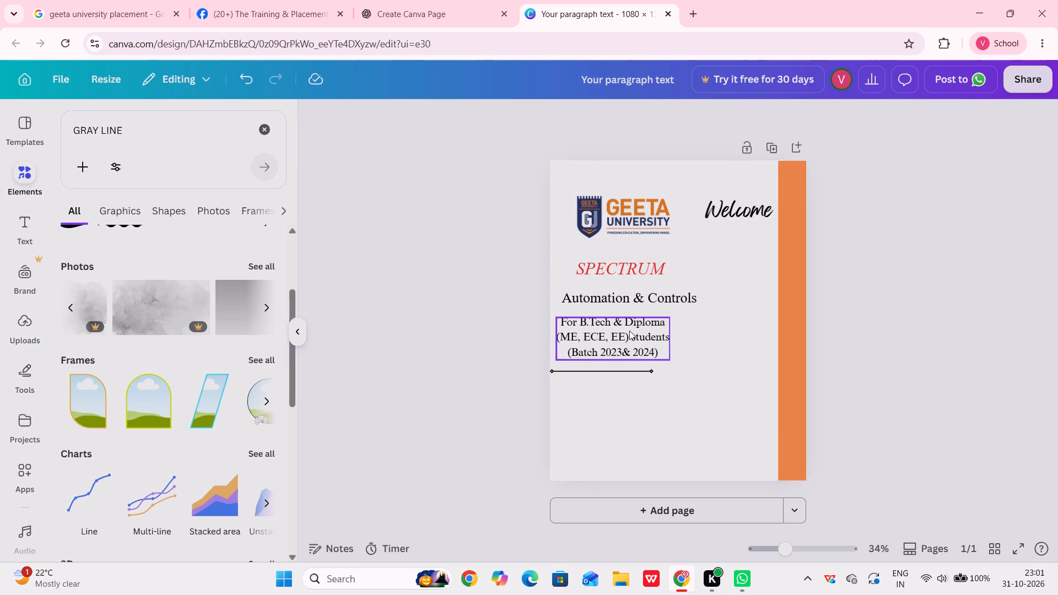
Select the divider line below the B.Tech & Diploma eligibility text.
left_click(611, 370)
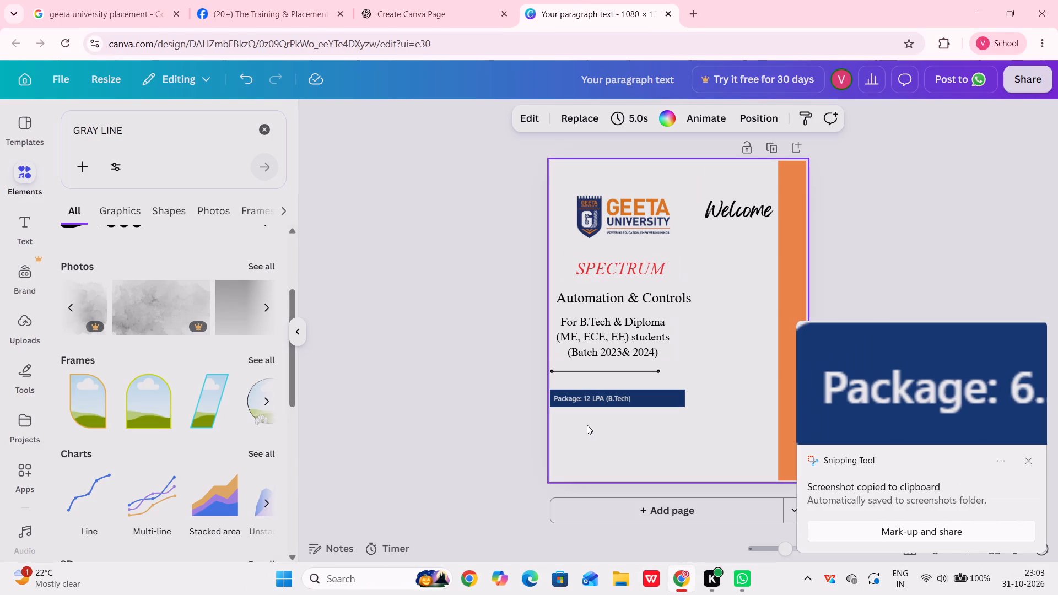
key("ctrl+v")
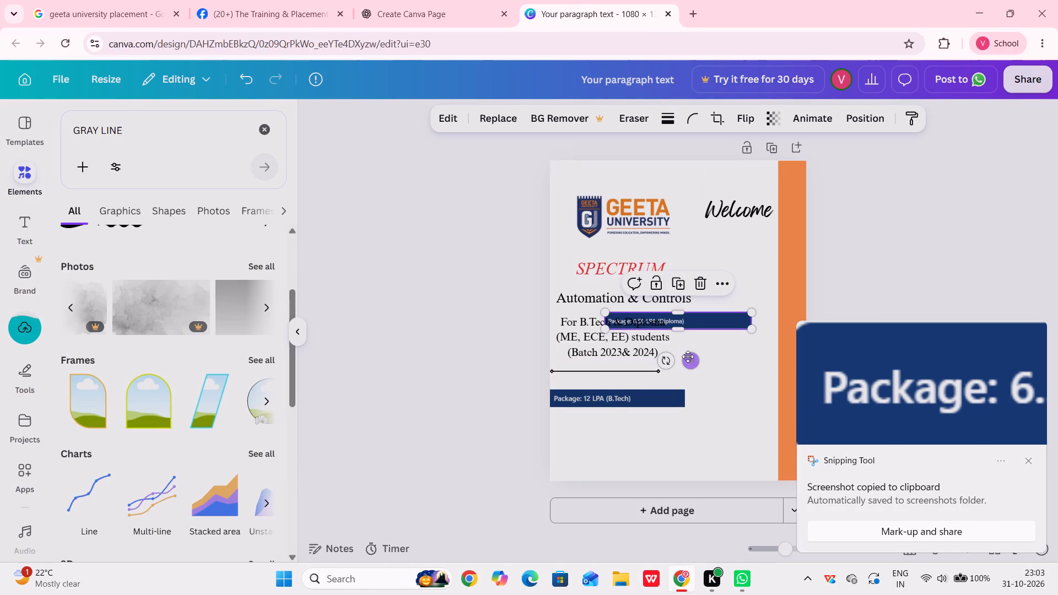
left_click_drag(688, 356, 633, 460)
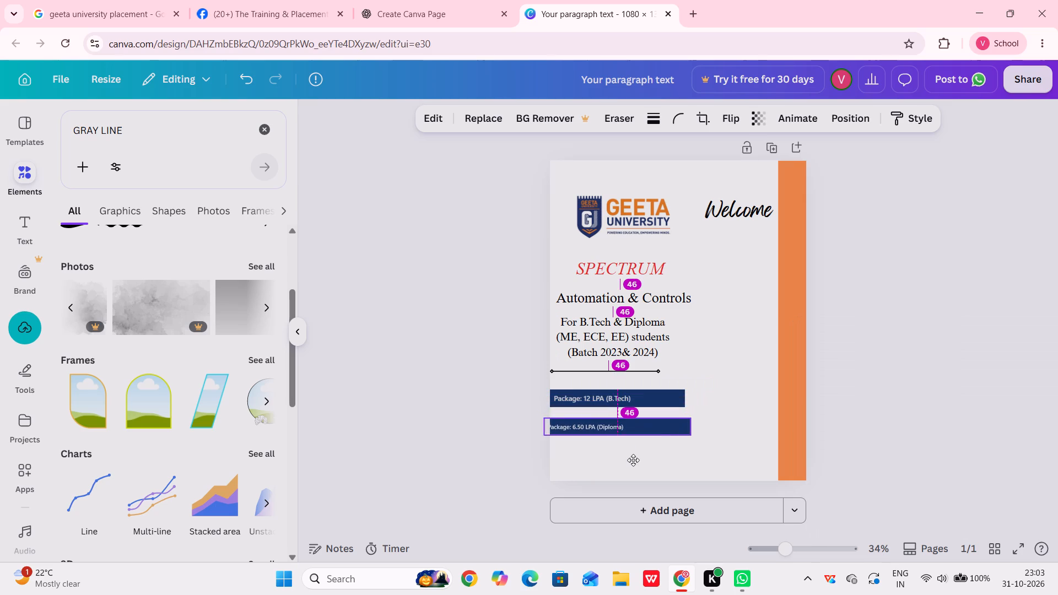
left_click_drag(633, 460, 634, 457)
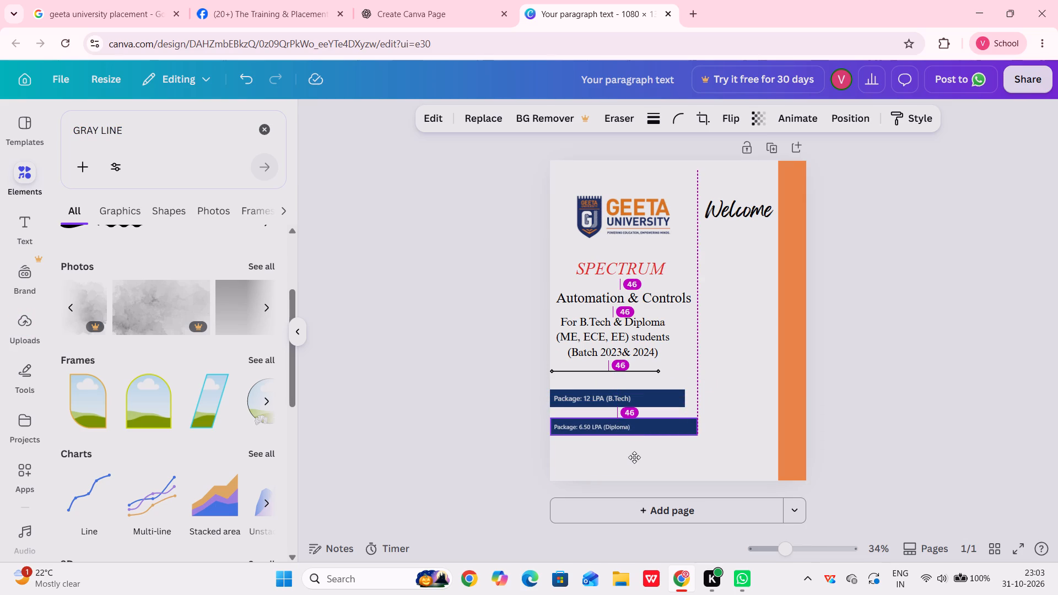
left_click_drag(634, 457, 634, 459)
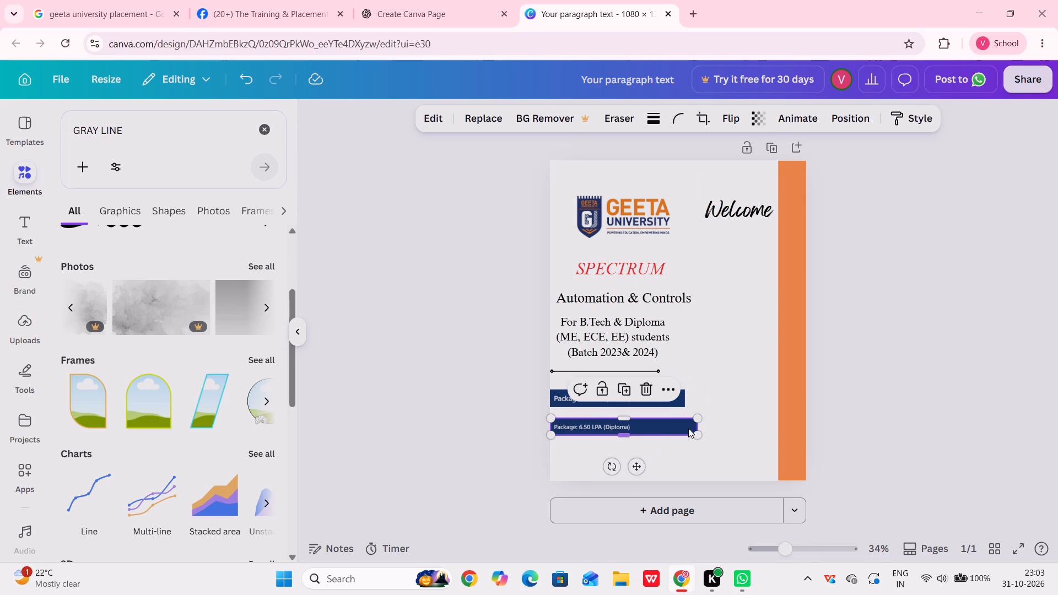
Enlarge the "Package: 6.50 LPA (Diploma)" box proportionally to just over 730 px wide.
left_click_drag(698, 430, 727, 430)
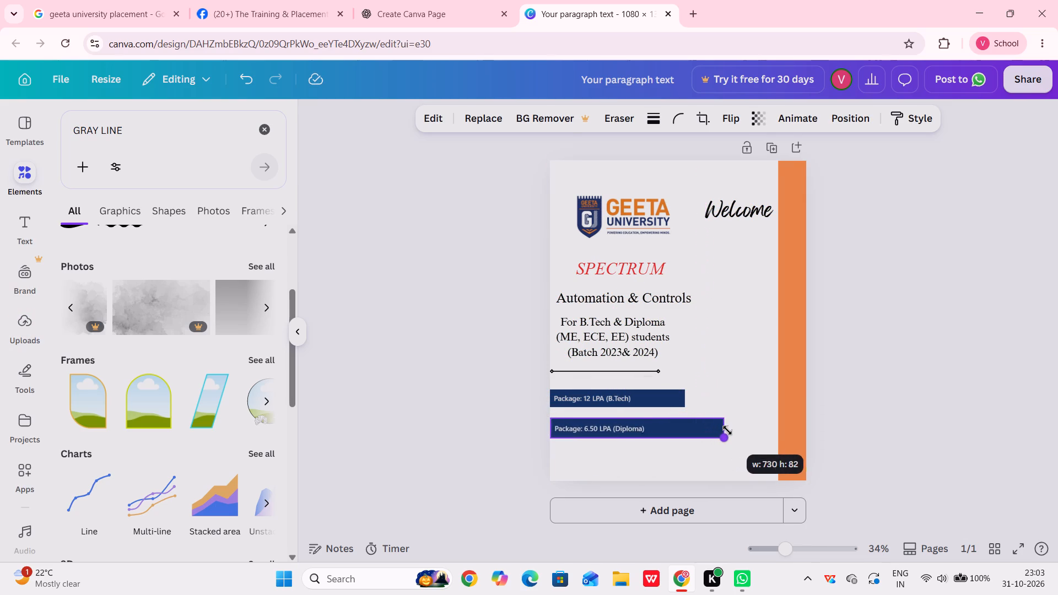
left_click_drag(727, 430, 731, 431)
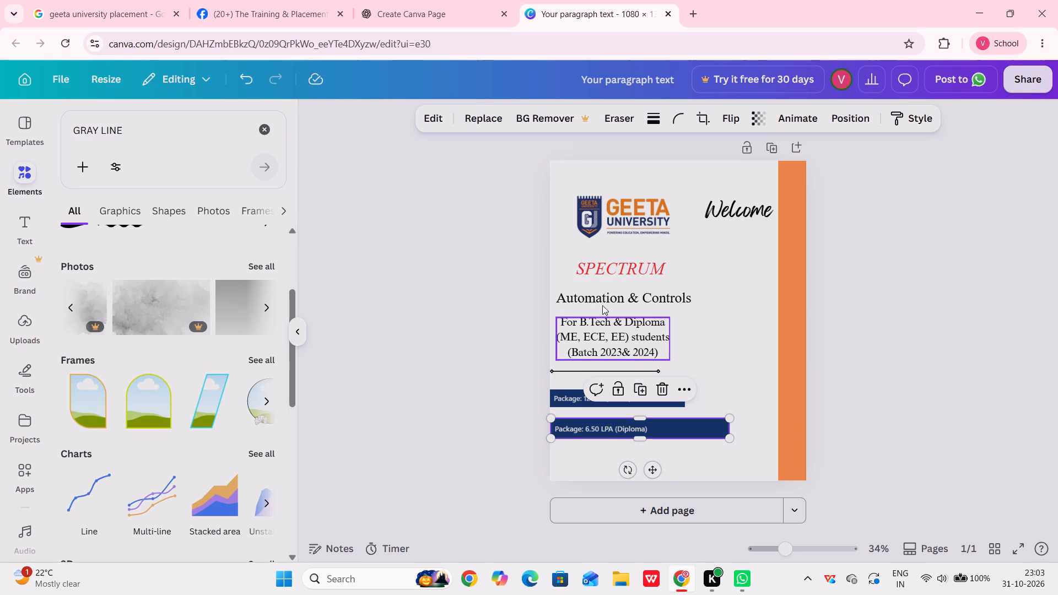
Move the red "SPECTRUM" heading left so its text box aligns with the left edge of the text below.
left_click_drag(603, 273, 598, 273)
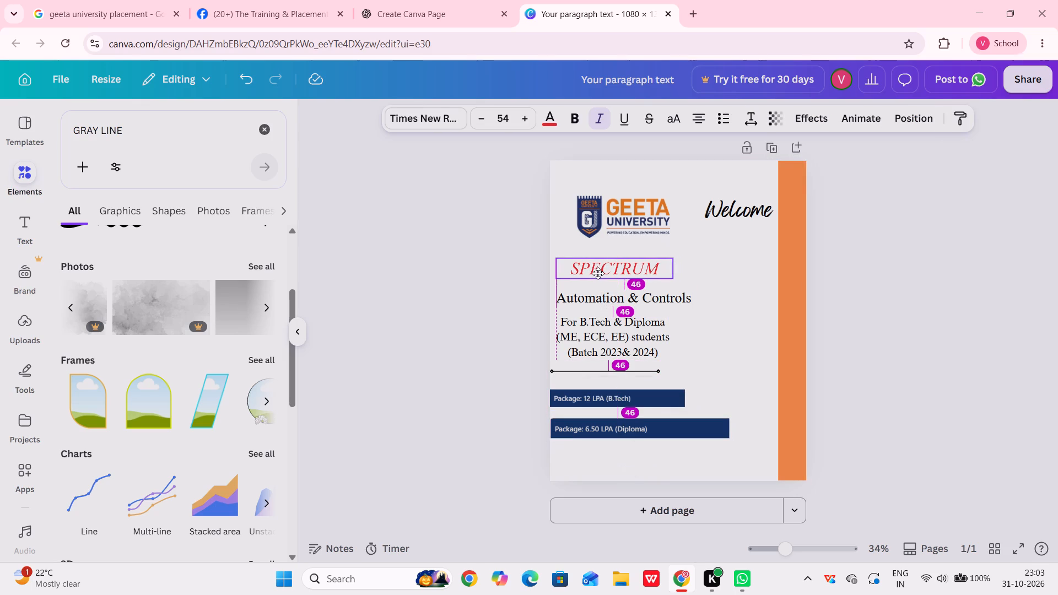
left_click_drag(598, 273, 596, 273)
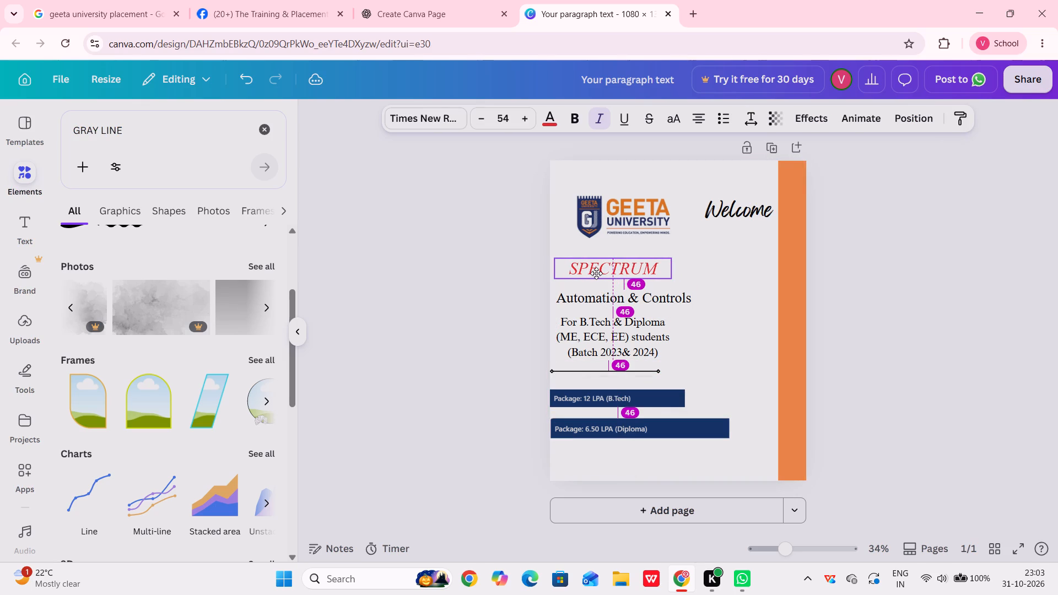
left_click_drag(596, 273, 598, 273)
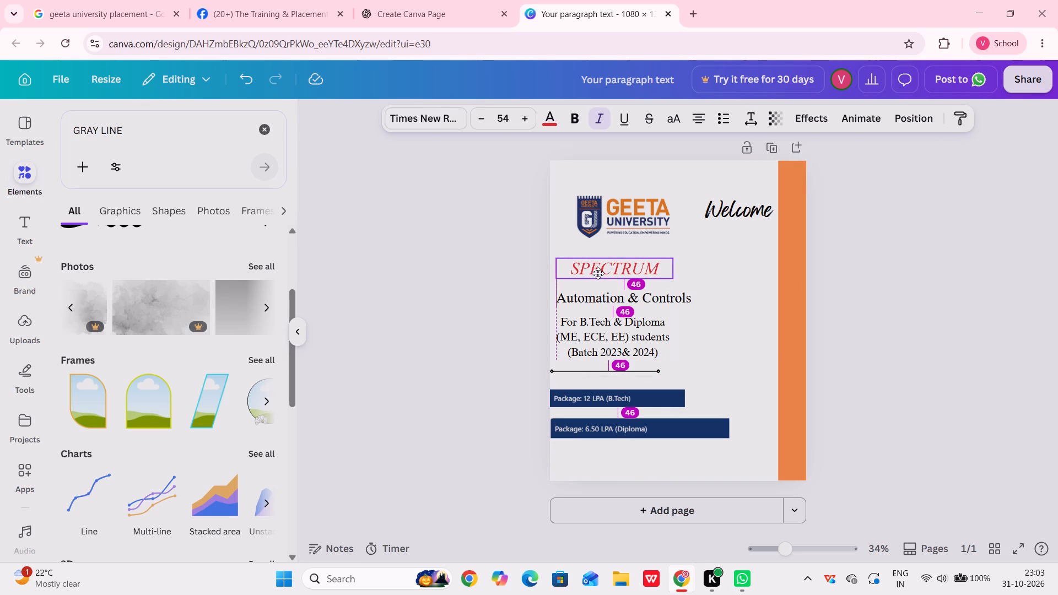
left_click_drag(598, 273, 598, 273)
left_click(672, 313)
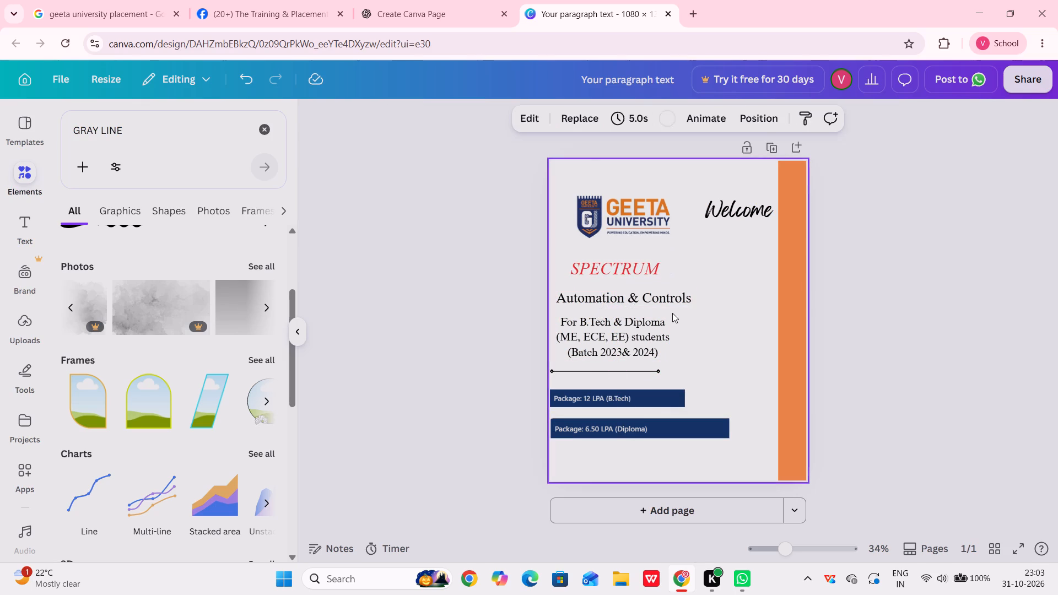
Move the B.Tech & Diploma eligibility text block up, closer beneath "Automation & Controls".
left_click(654, 329)
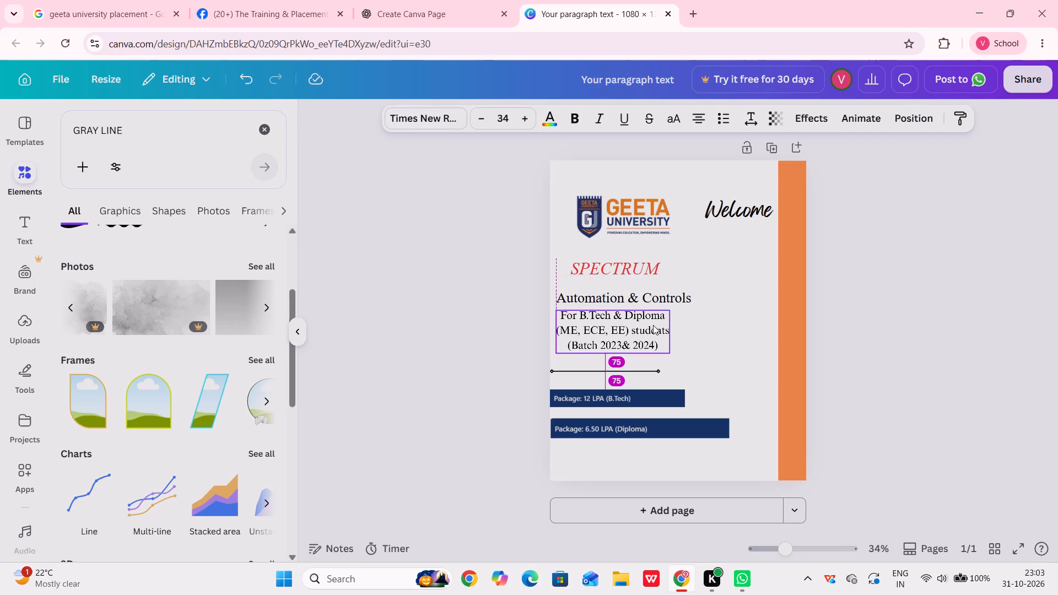
left_click(622, 383)
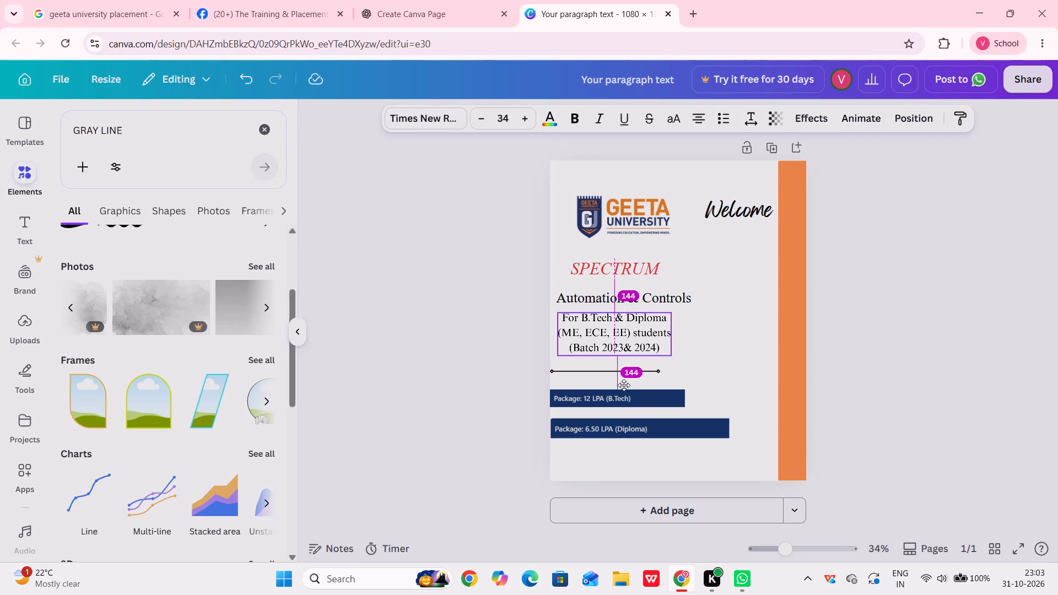
Move the red "SPECTRUM" heading slightly down, closer to "Automation & Controls".
left_click(619, 262)
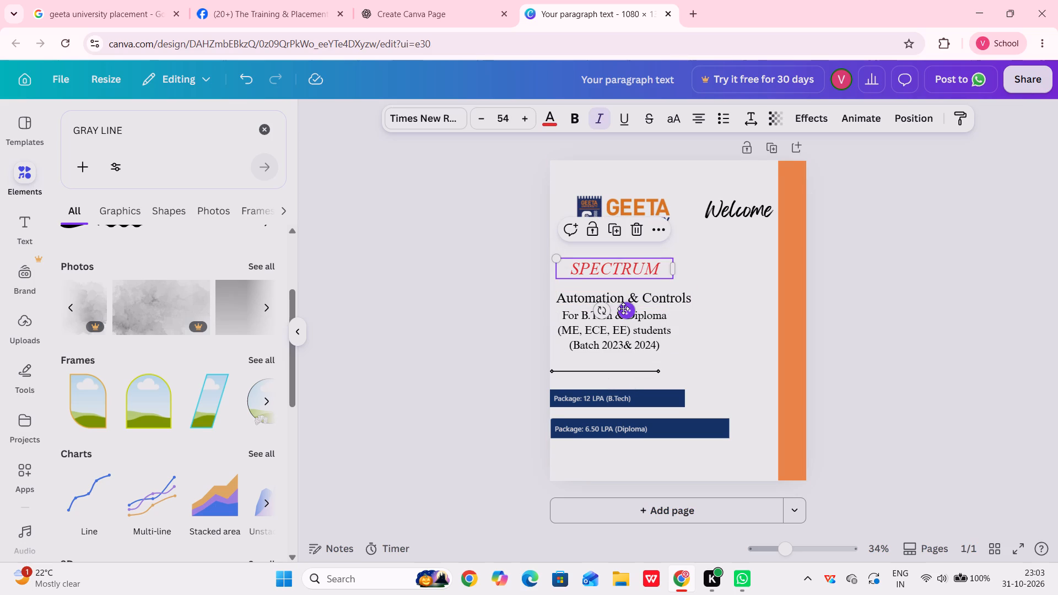
left_click(623, 309)
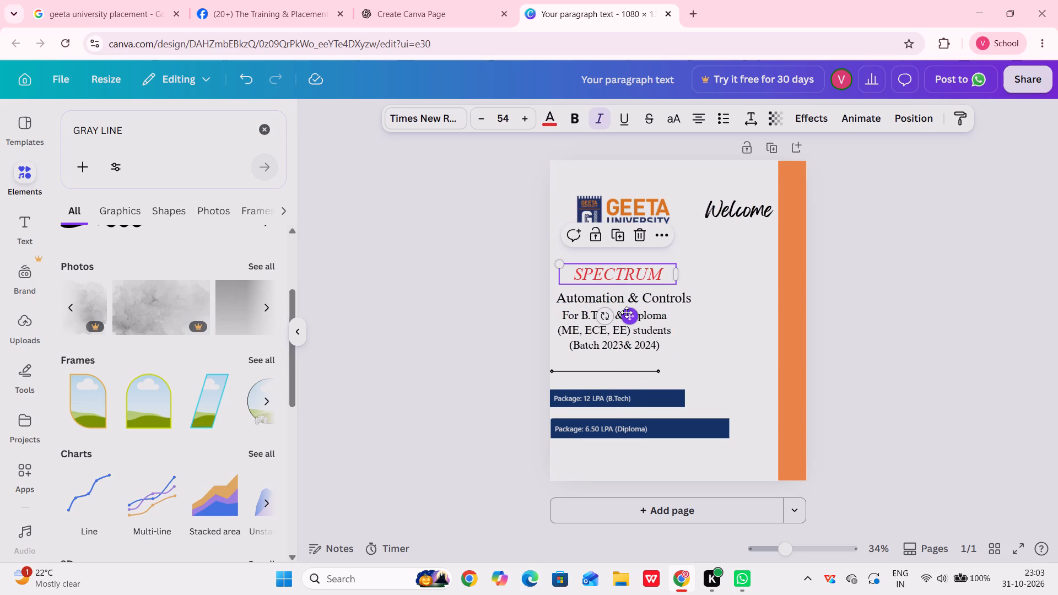
left_click(742, 322)
Move the Geeta University logo slightly down, closer to the "SPECTRUM" heading.
left_click(651, 233)
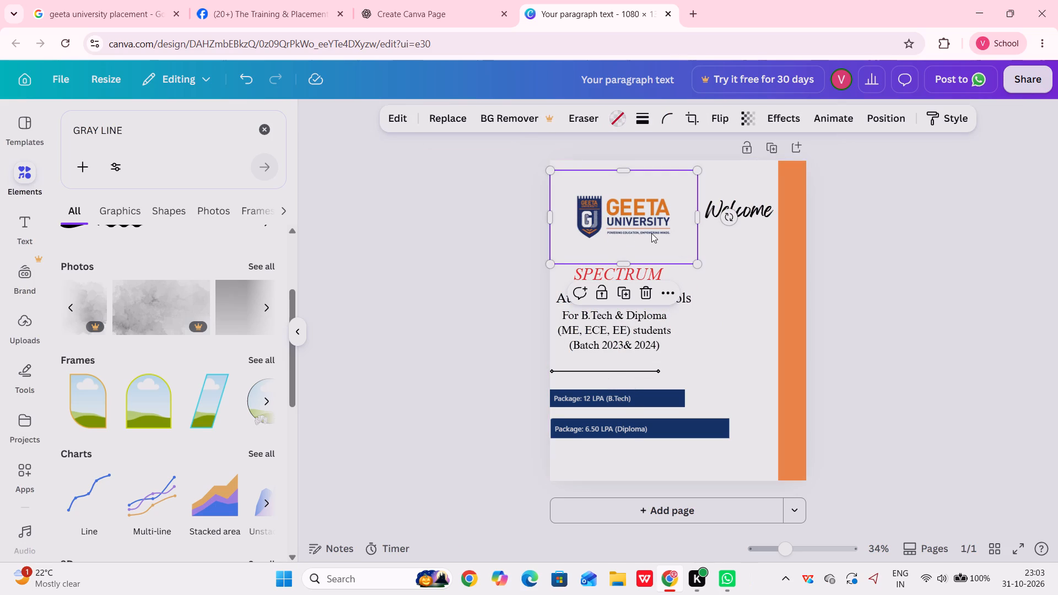
left_click(740, 333)
left_click(657, 245)
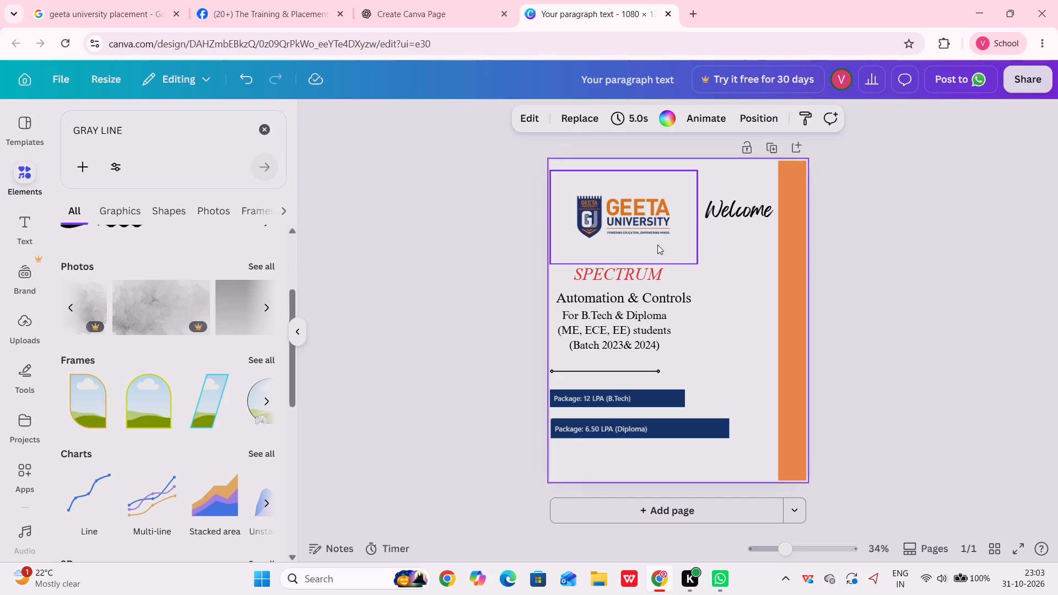
left_click(658, 248)
left_click(658, 248)
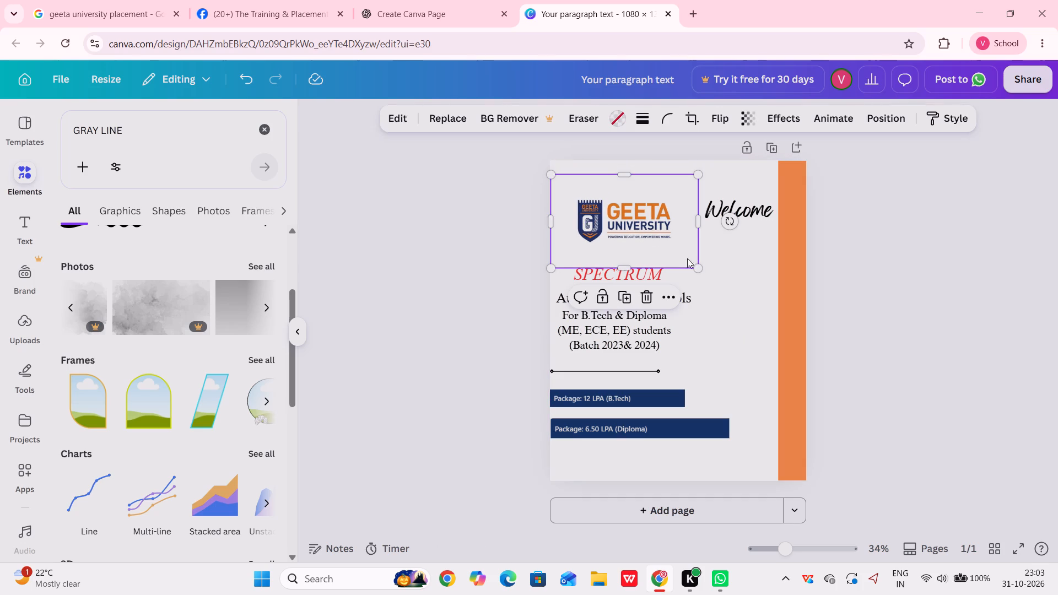
left_click(730, 284)
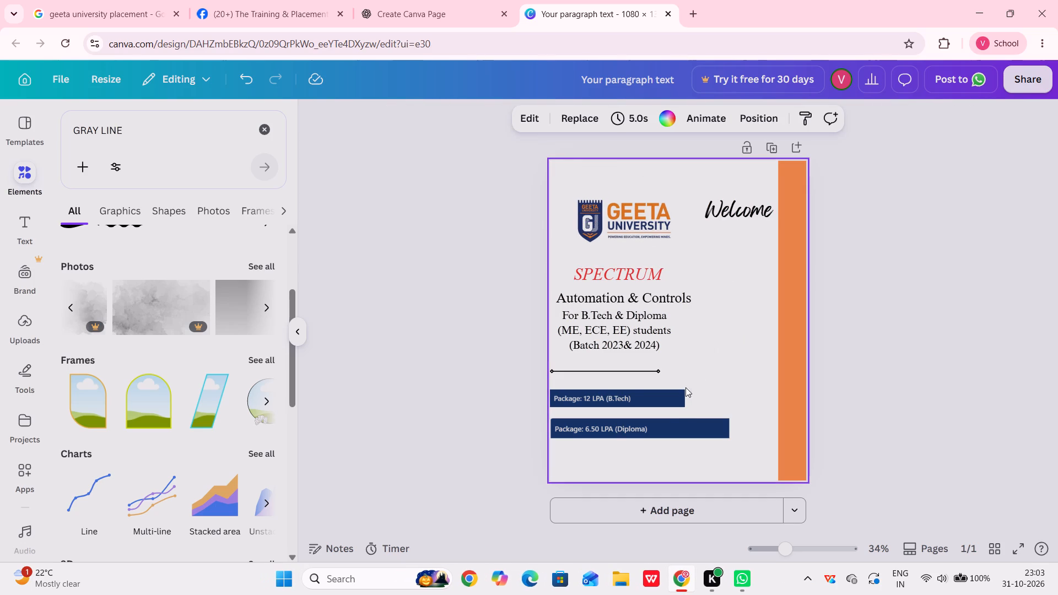
Nudge the "Package: 6.50 LPA (Diploma)" box left so it sits flush with the page's left edge.
left_click(563, 433)
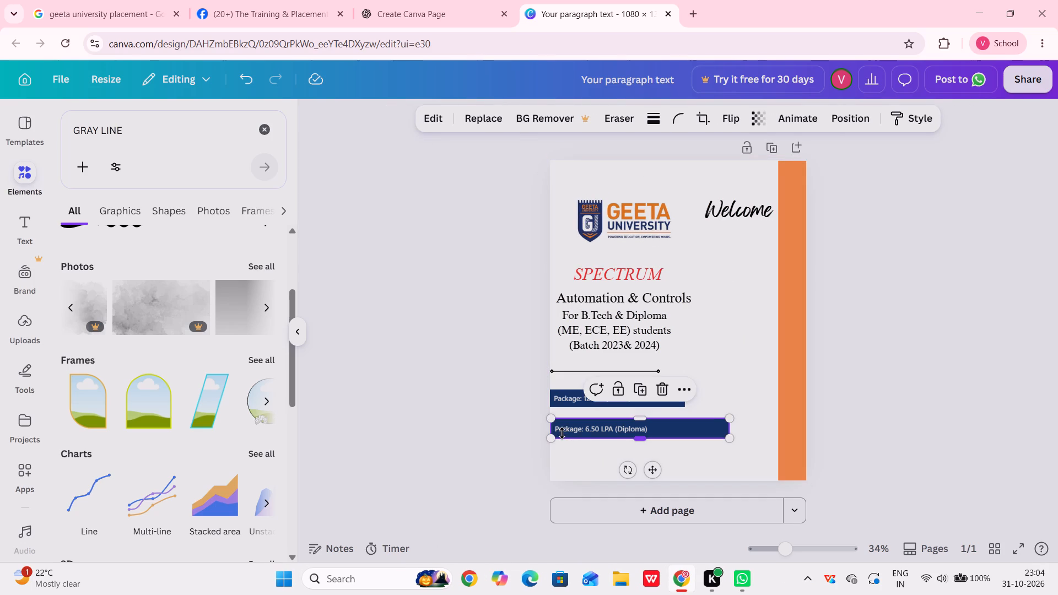
left_click(522, 441)
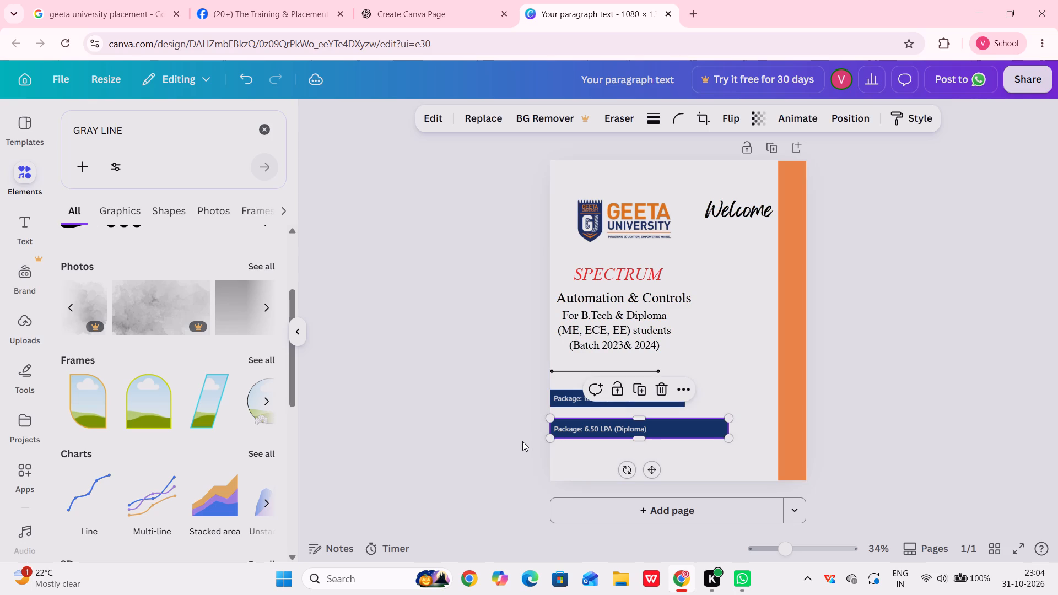
Capture a snip of the blue "Designation" banner with its rounded corner from the reference poster in Geeta University's Facebook post.
left_click(274, 0)
scroll(500, 425, "down", 1)
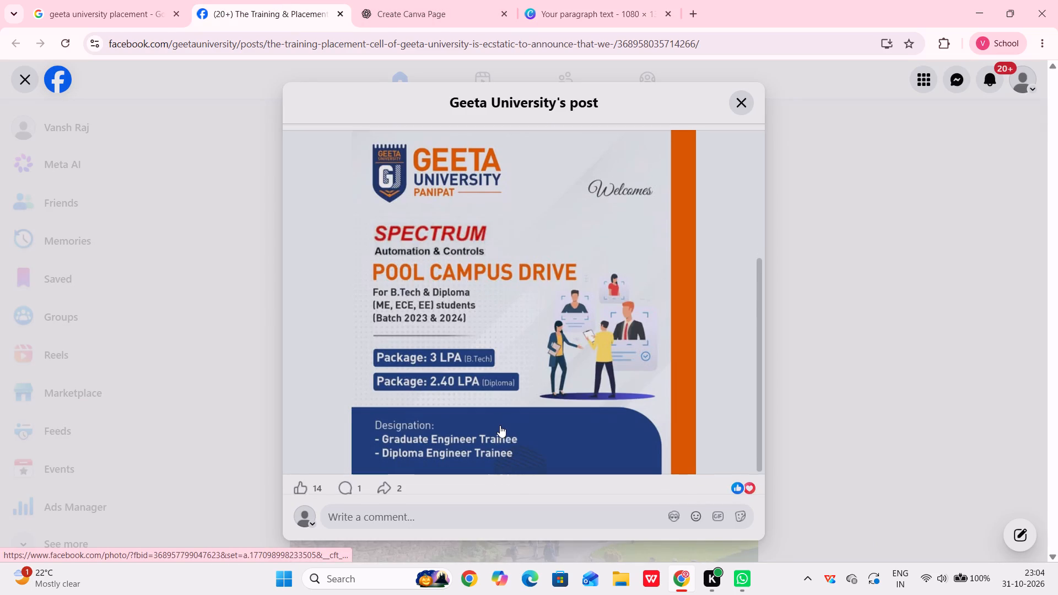
scroll(500, 425, "down", 1)
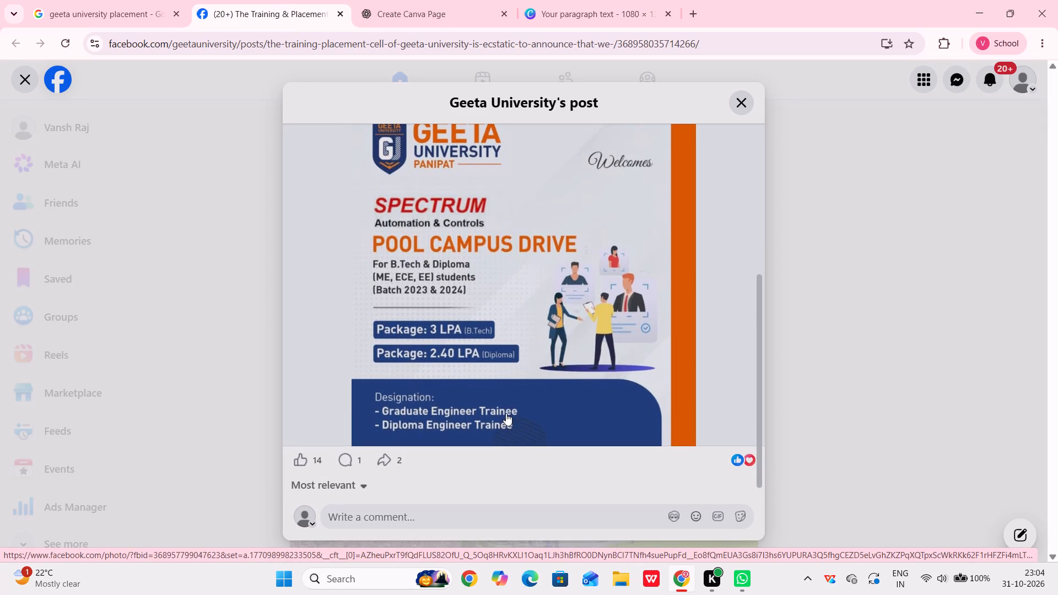
key("shift+super+s")
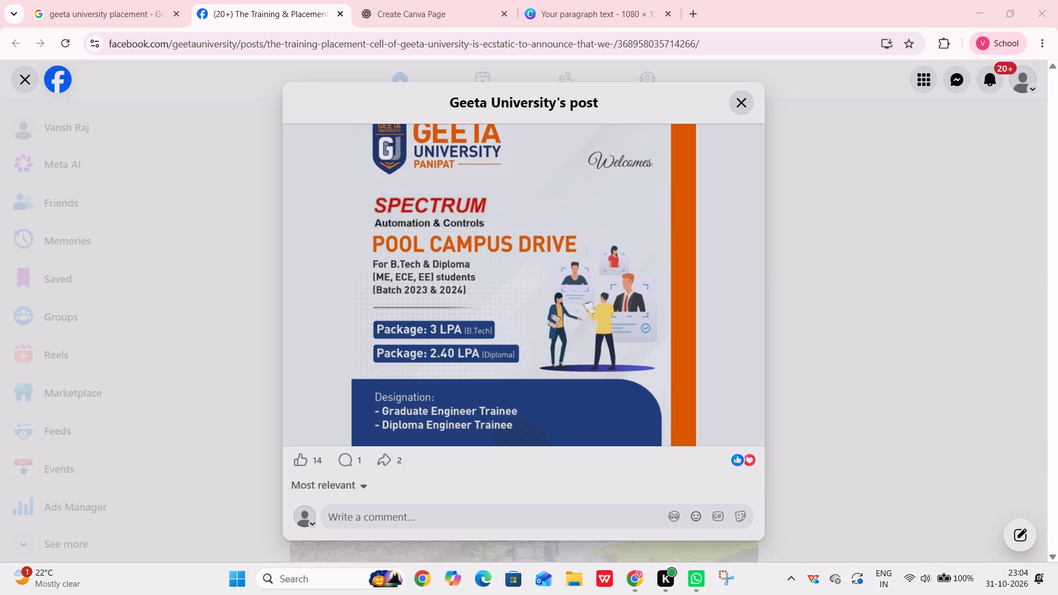
left_click_drag(348, 377, 673, 440)
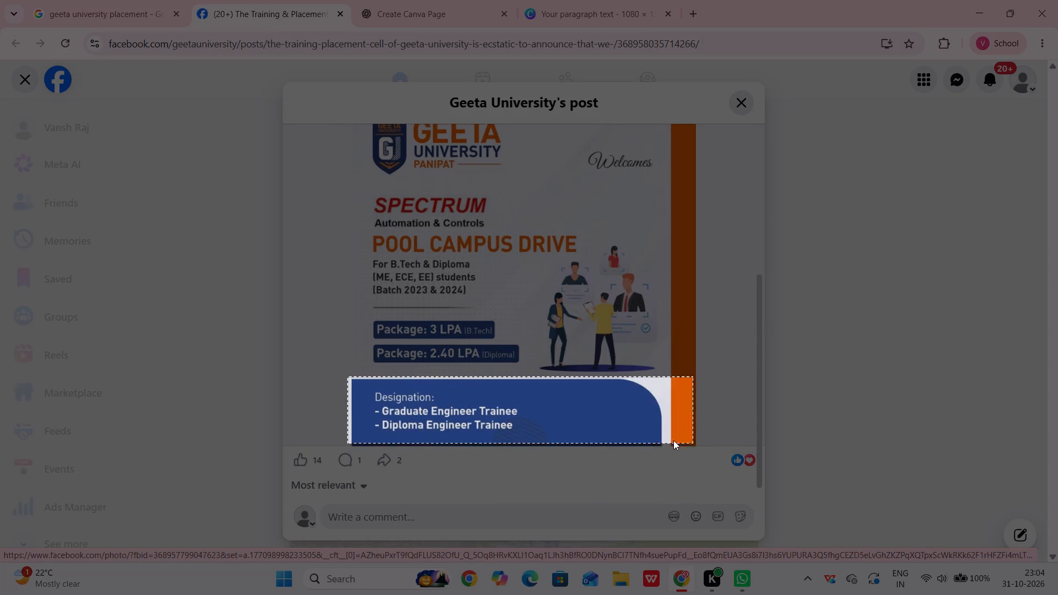
left_click_drag(673, 440, 662, 449)
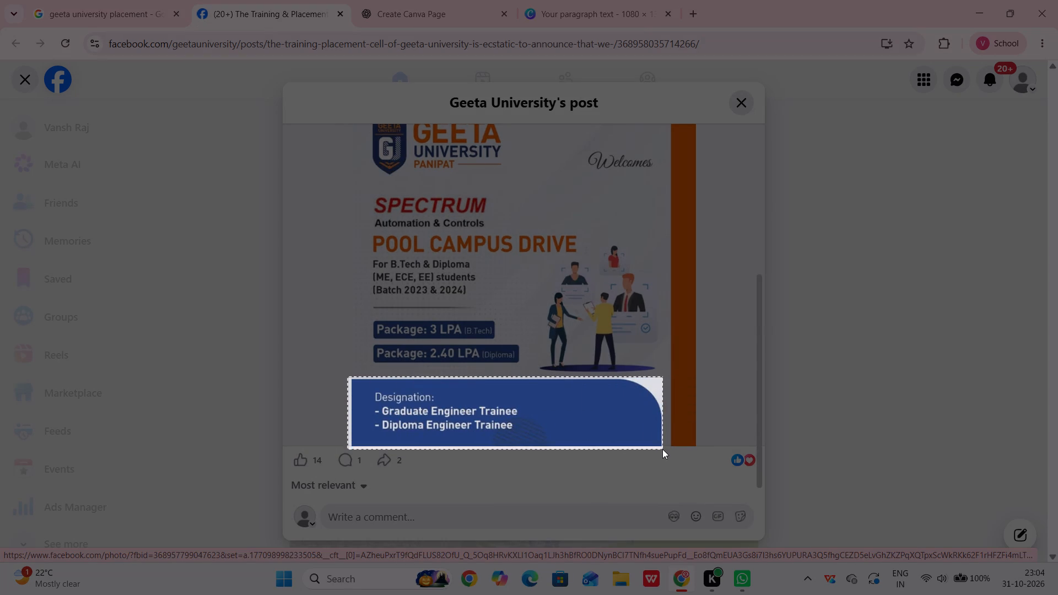
left_click_drag(662, 449, 662, 445)
left_click(851, 292)
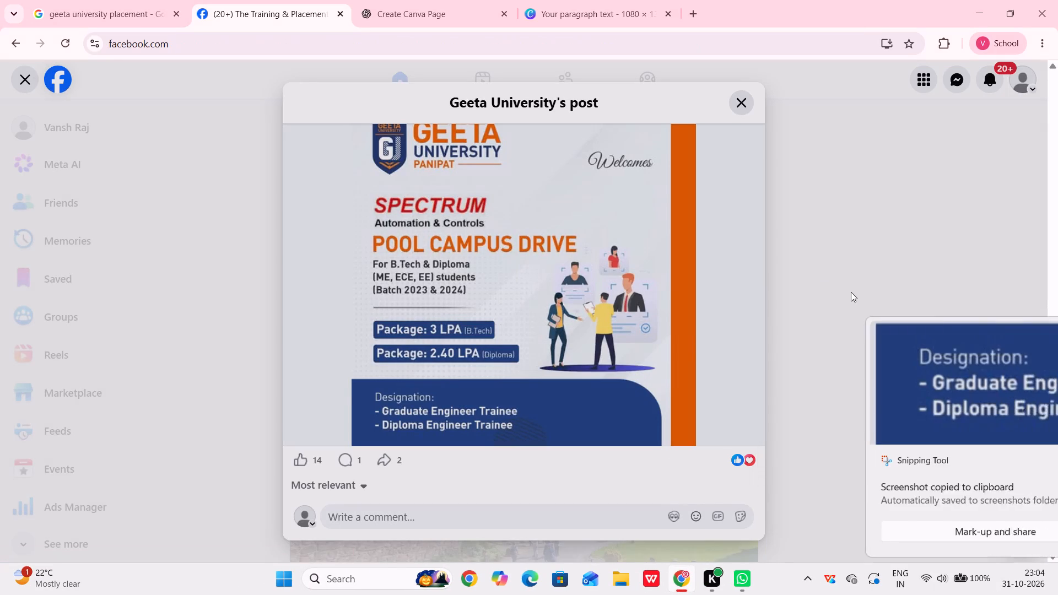
Paste the Designation banner into the Canva poster and place it in the page's bottom-left corner, below the 6.50 LPA box.
left_click(593, 6)
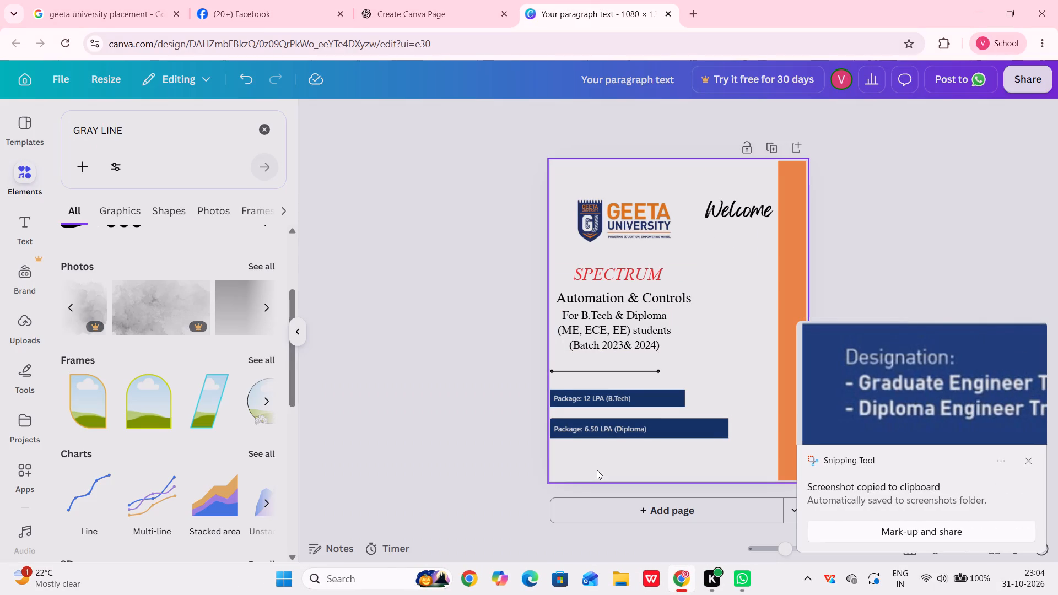
key("ctrl+v")
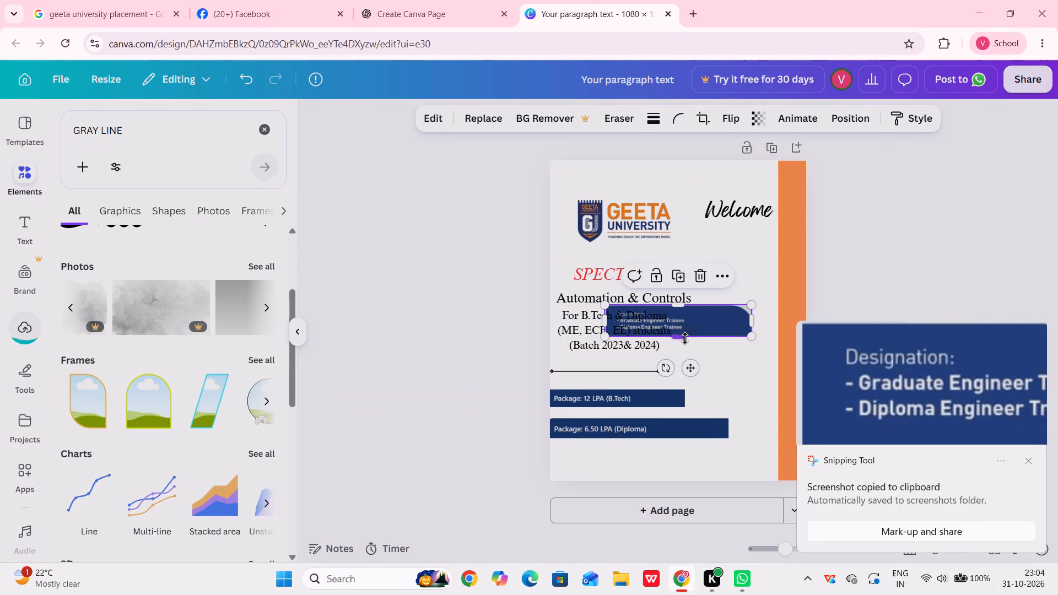
left_click_drag(686, 369, 669, 428)
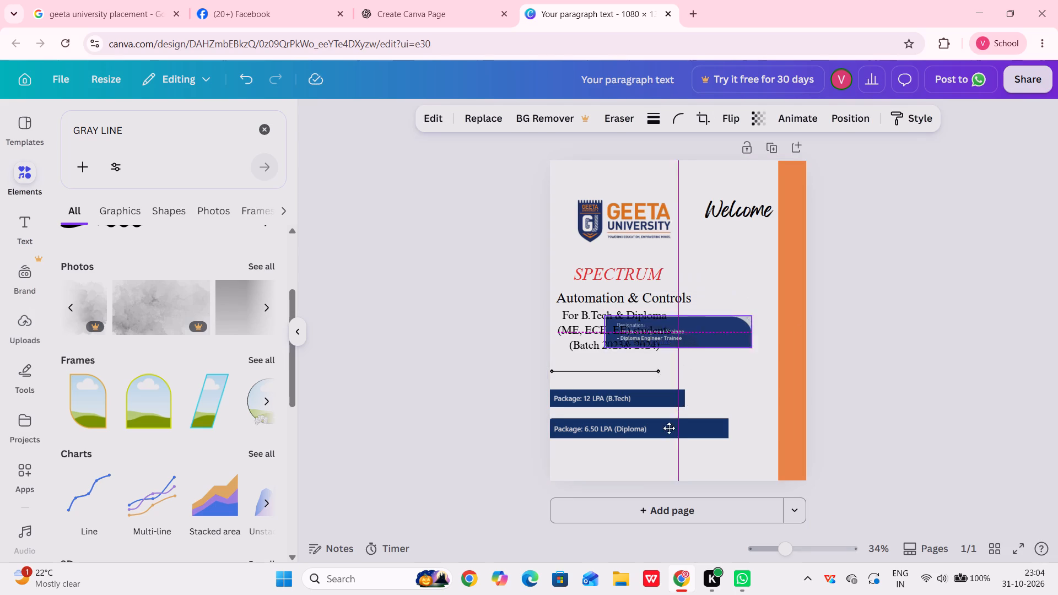
left_click_drag(669, 428, 633, 515)
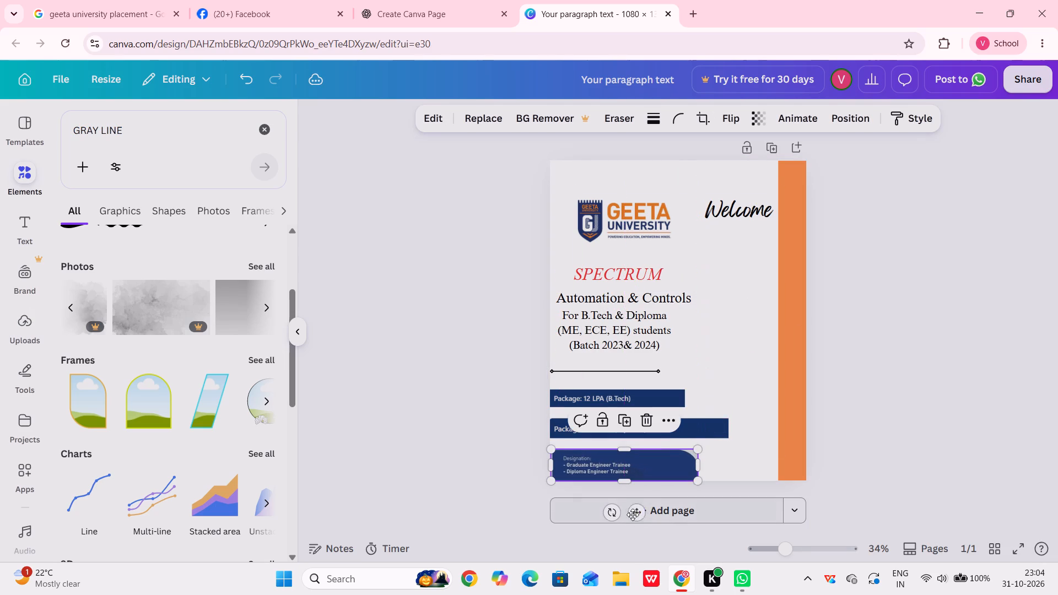
Widen the Designation banner across the bottom of the page, keeping its height and leaving a small gap before the orange strip.
left_click_drag(698, 470, 776, 475)
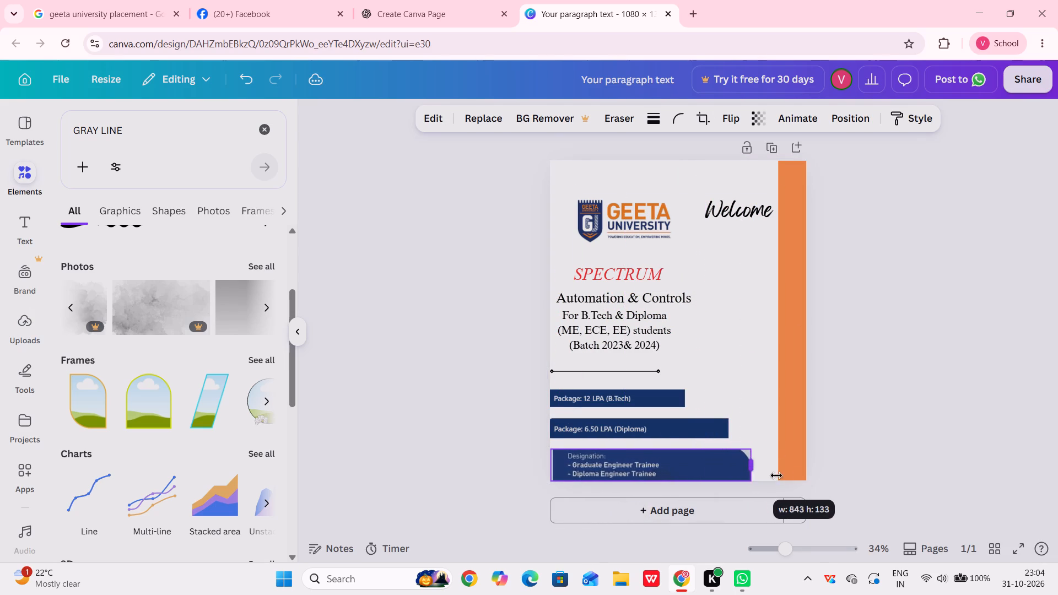
left_click_drag(776, 475, 767, 478)
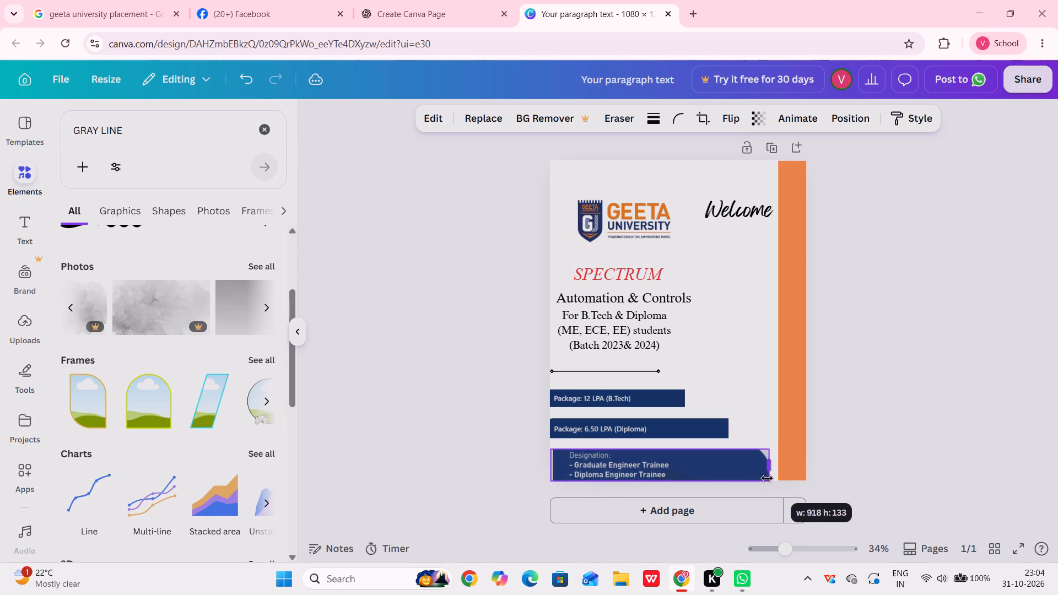
left_click_drag(767, 478, 759, 479)
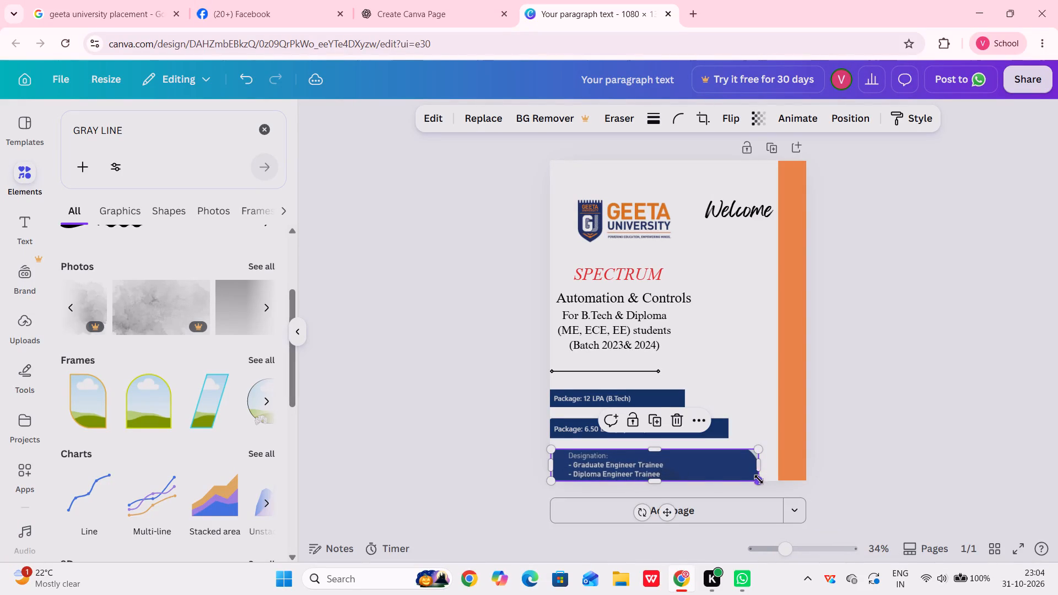
Widen the blue Designation box so that its left side reaches the page's left edge.
left_click(553, 462)
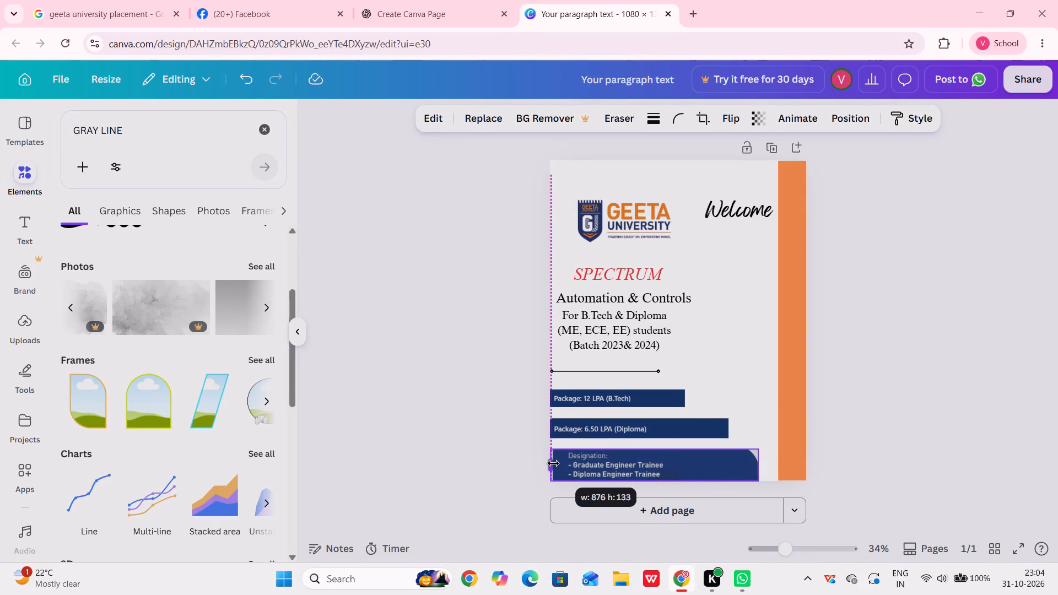
left_click(497, 431)
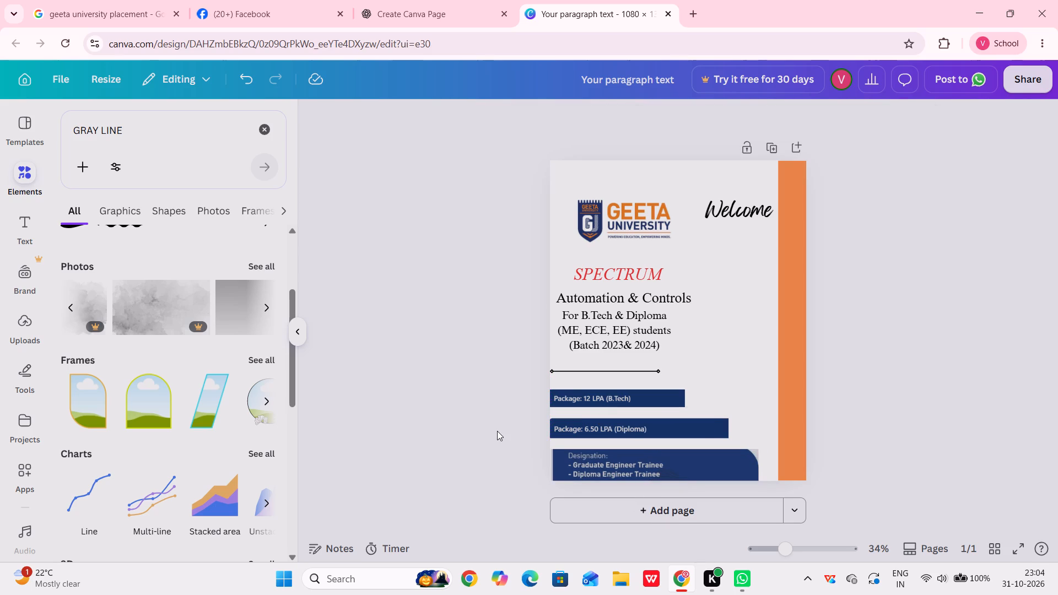
Move the blue Designation box left so it slightly overhangs the page's left edge.
left_click_drag(623, 463, 618, 463)
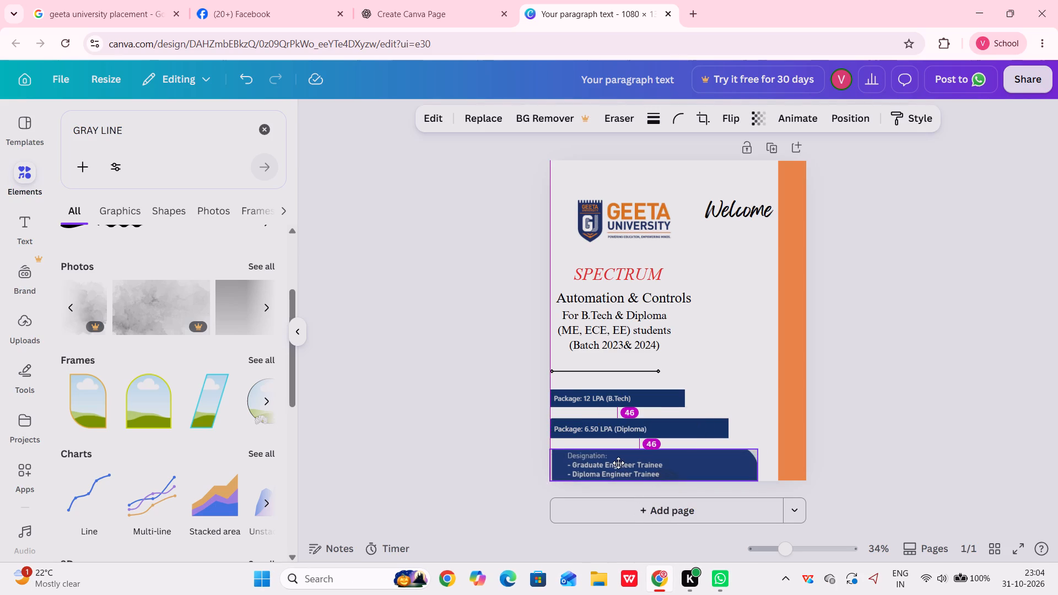
left_click_drag(618, 463, 616, 463)
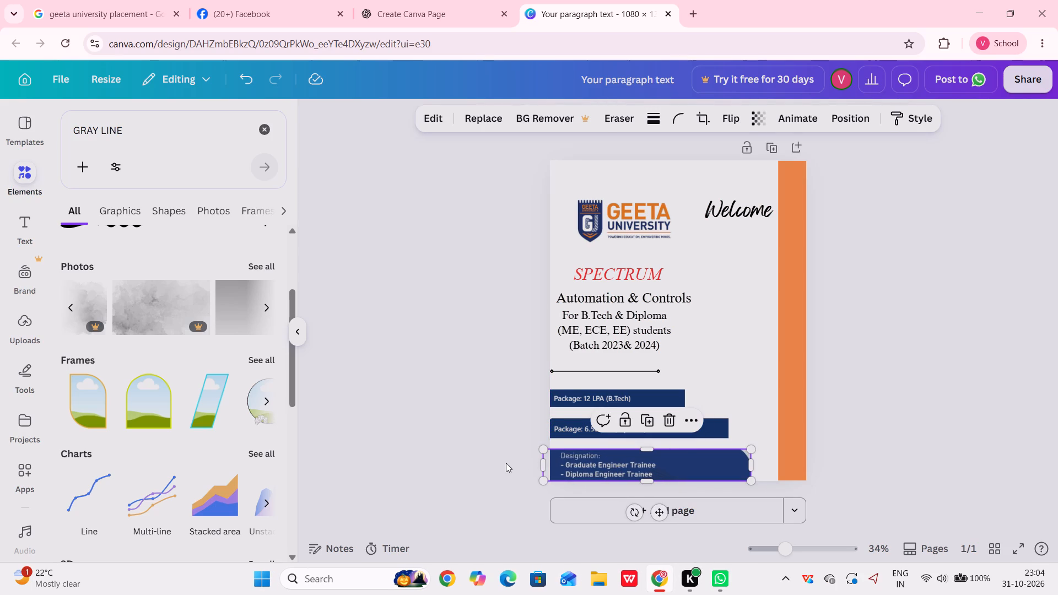
left_click(506, 463)
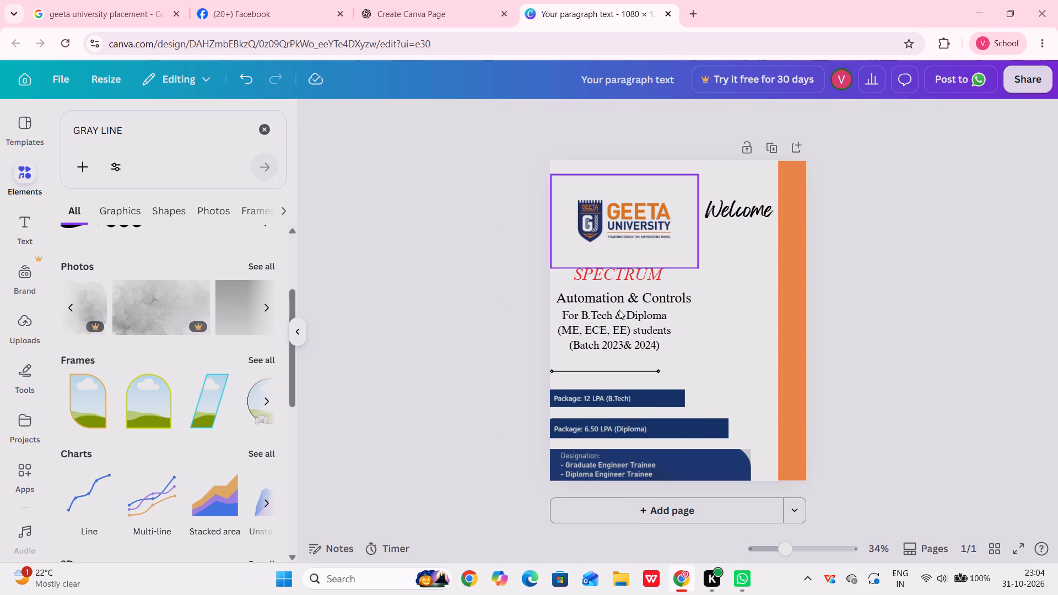
Enlarge the Designation box slightly and proportionally from its upper-right corner, to about 137 px high.
left_click(749, 451)
left_click(749, 451)
left_click_drag(749, 451, 748, 456)
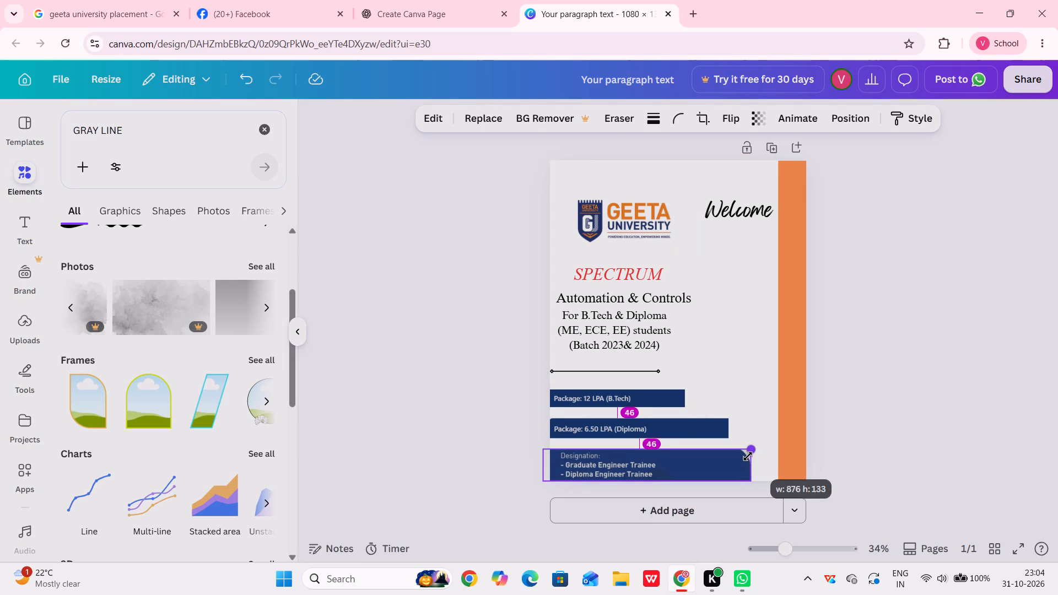
left_click_drag(748, 456, 756, 459)
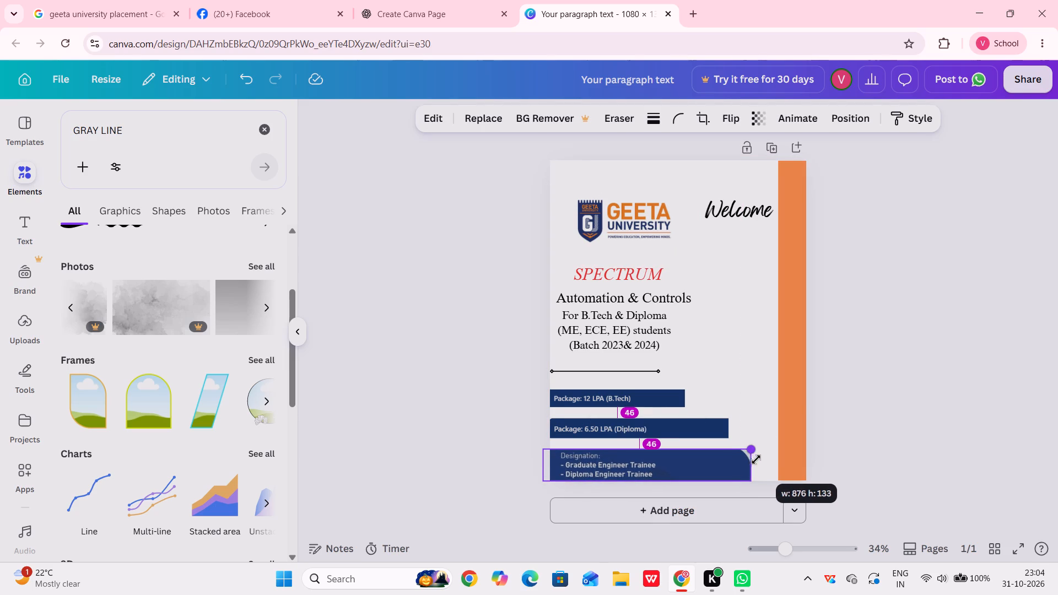
left_click_drag(756, 459, 757, 460)
left_click(751, 340)
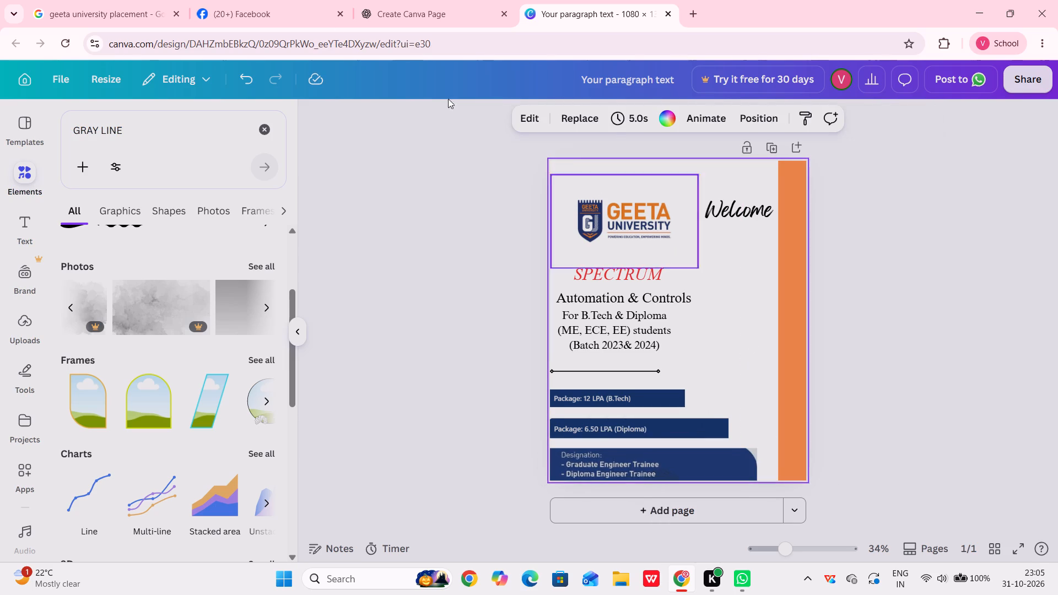
Close the Facebook page and check the reference pool campus drive poster in the Google image results.
left_click(216, 7)
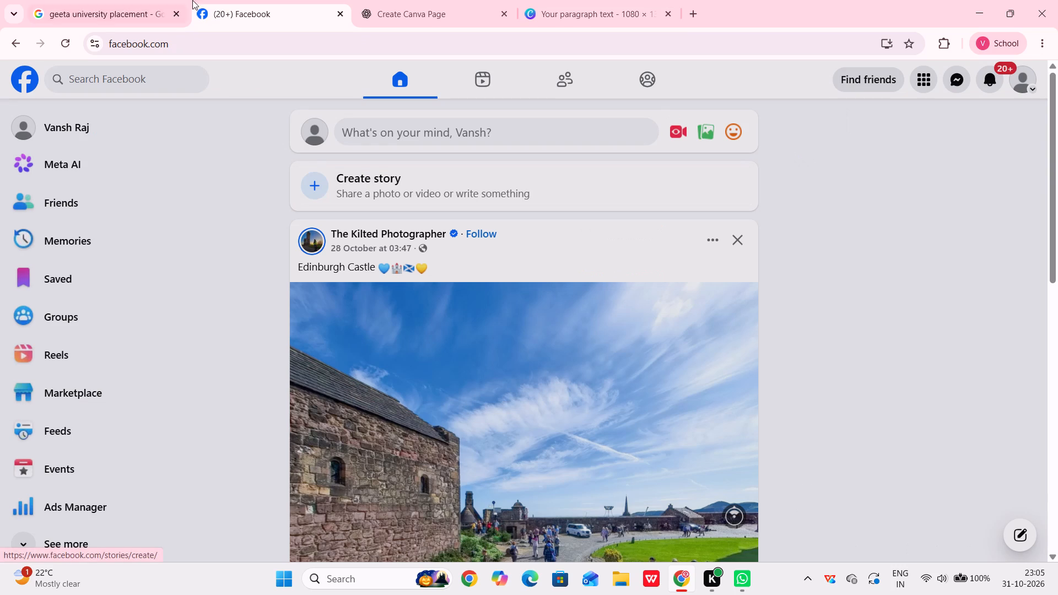
left_click(345, 15)
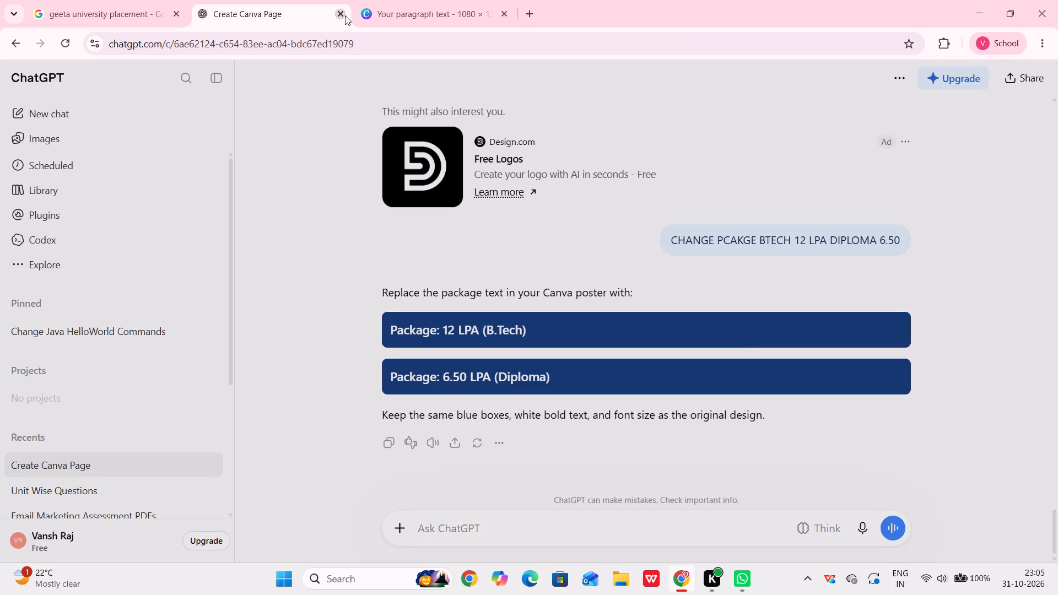
left_click(151, 0)
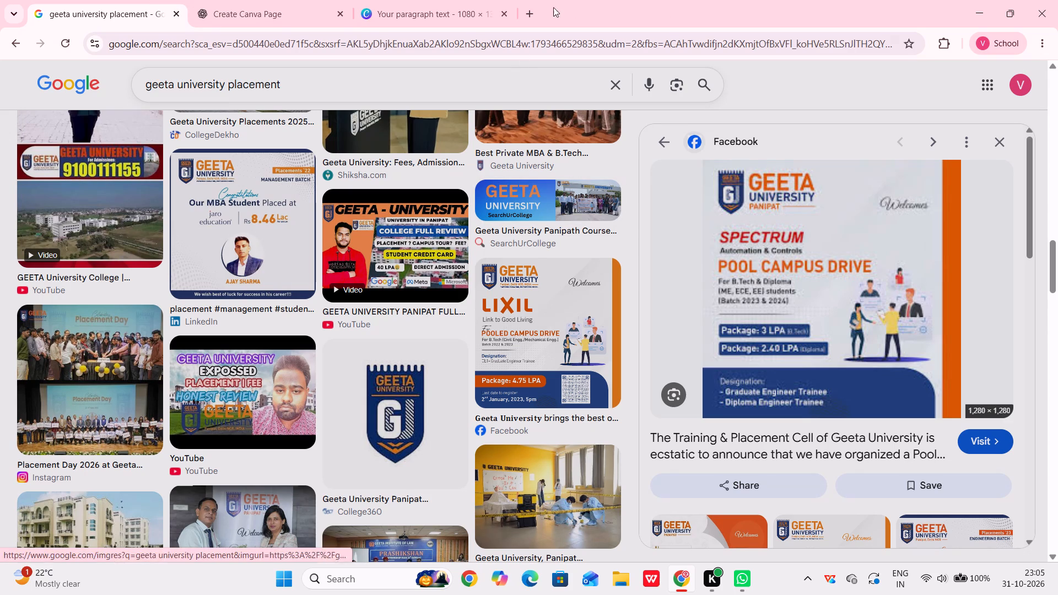
Back in the Canva poster, widen the Designation box to about 971 px so its right side nearly reaches the orange strip.
left_click(456, 8)
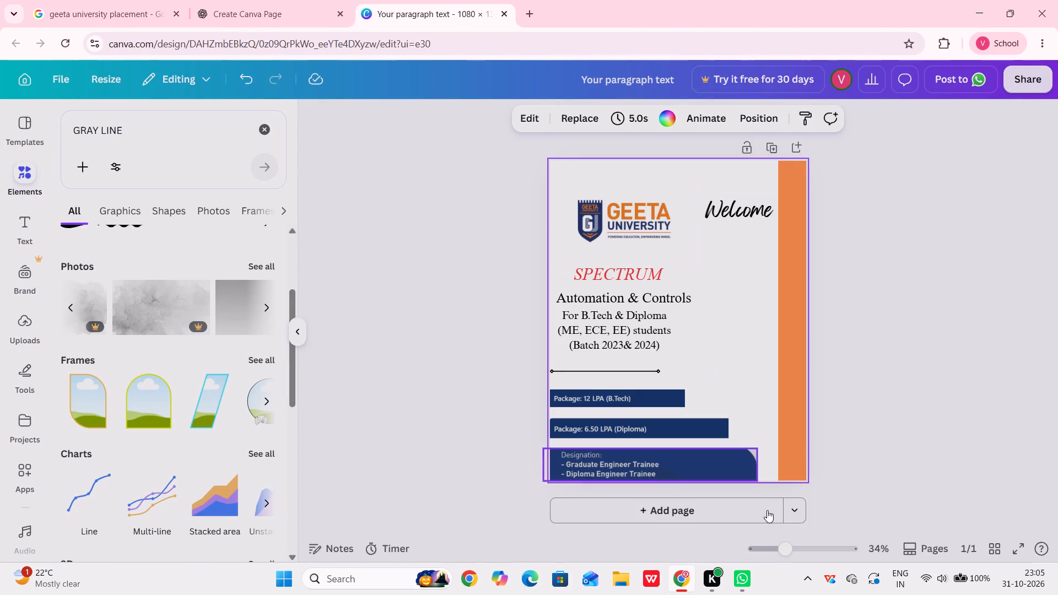
left_click(754, 455)
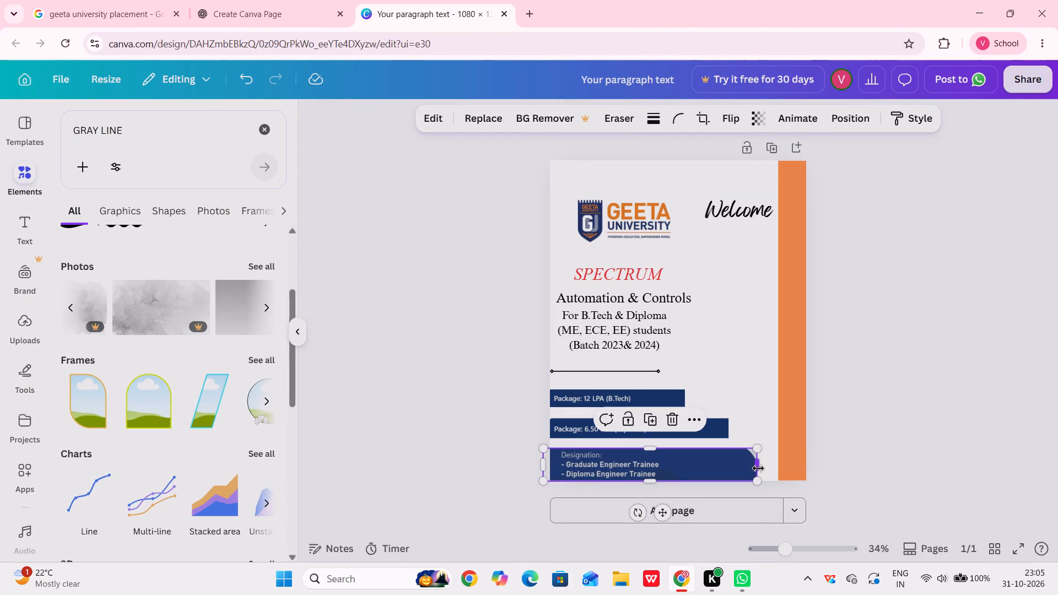
left_click_drag(758, 468, 768, 468)
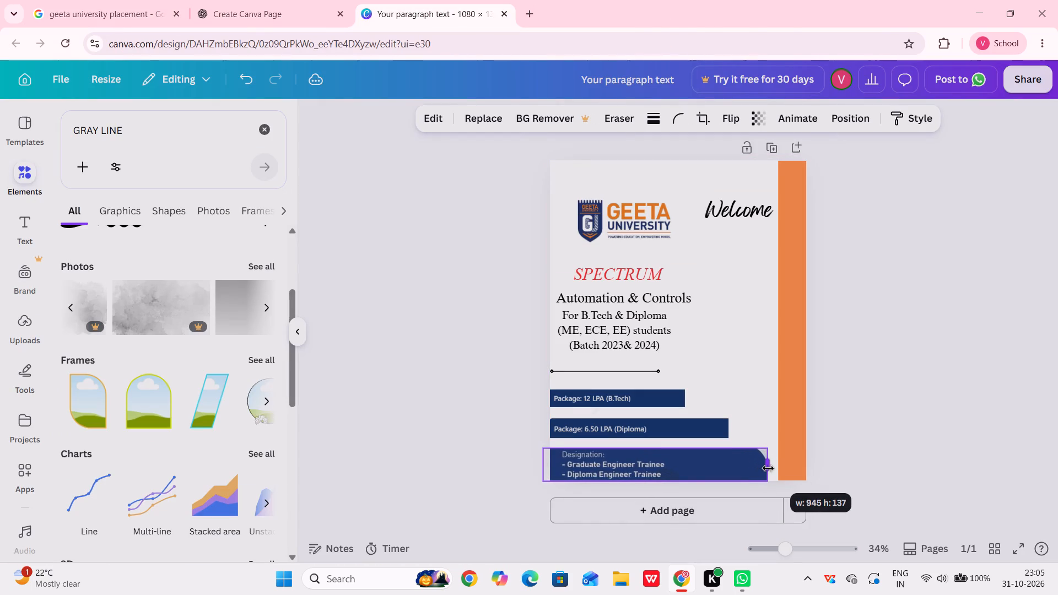
left_click_drag(768, 468, 775, 468)
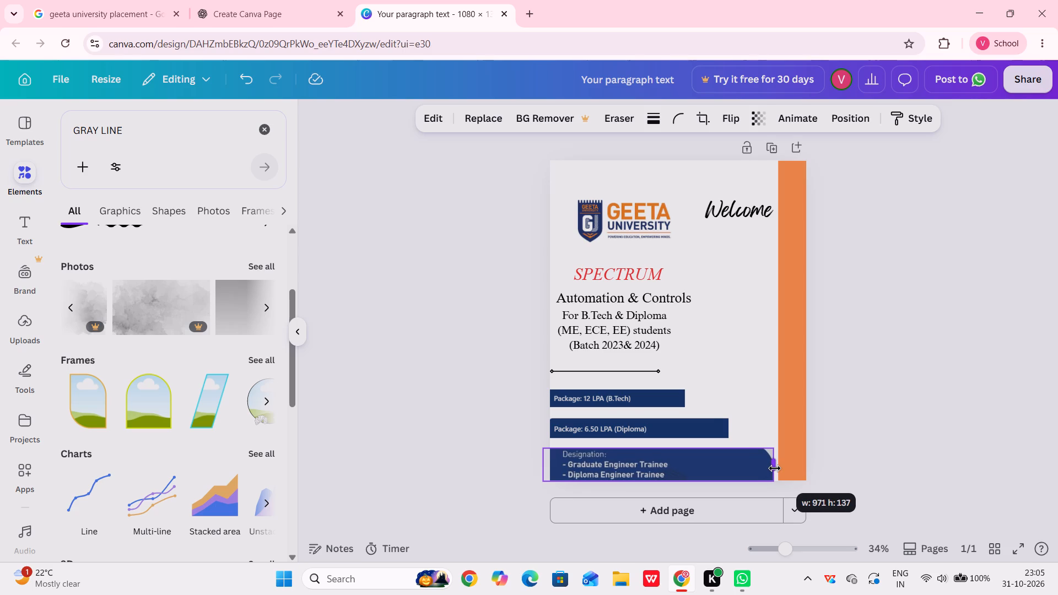
left_click_drag(775, 468, 775, 468)
left_click(878, 461)
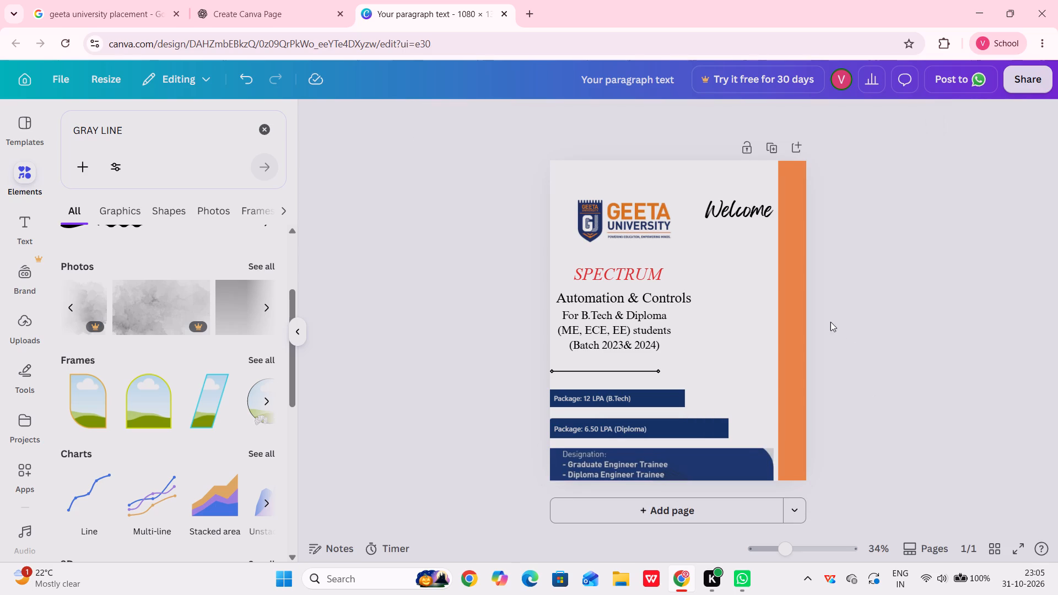
Set the transparency of the divider line above the package boxes to 52.
left_click(652, 366)
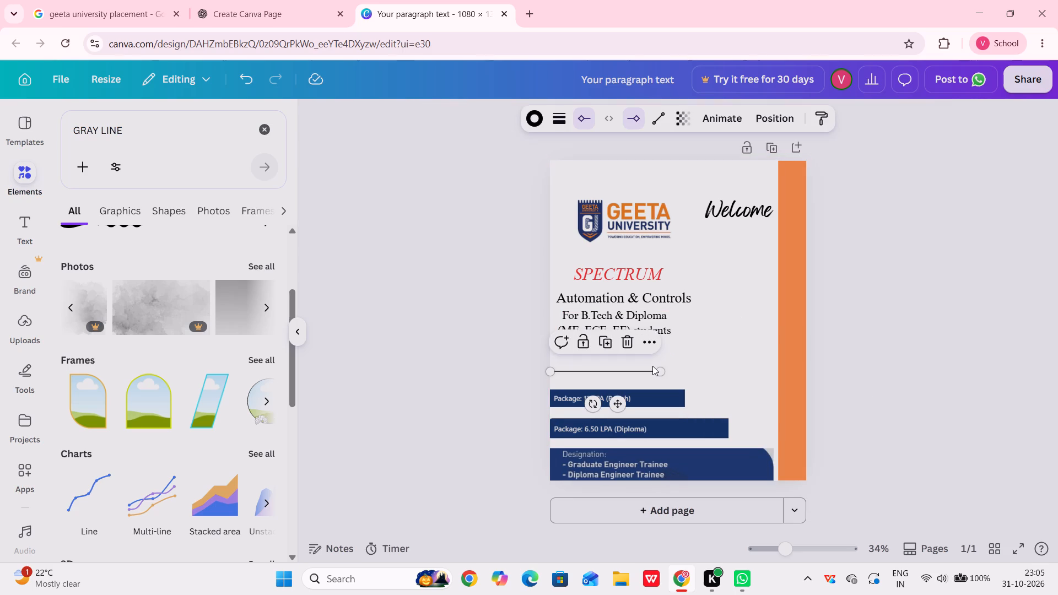
left_click(560, 117)
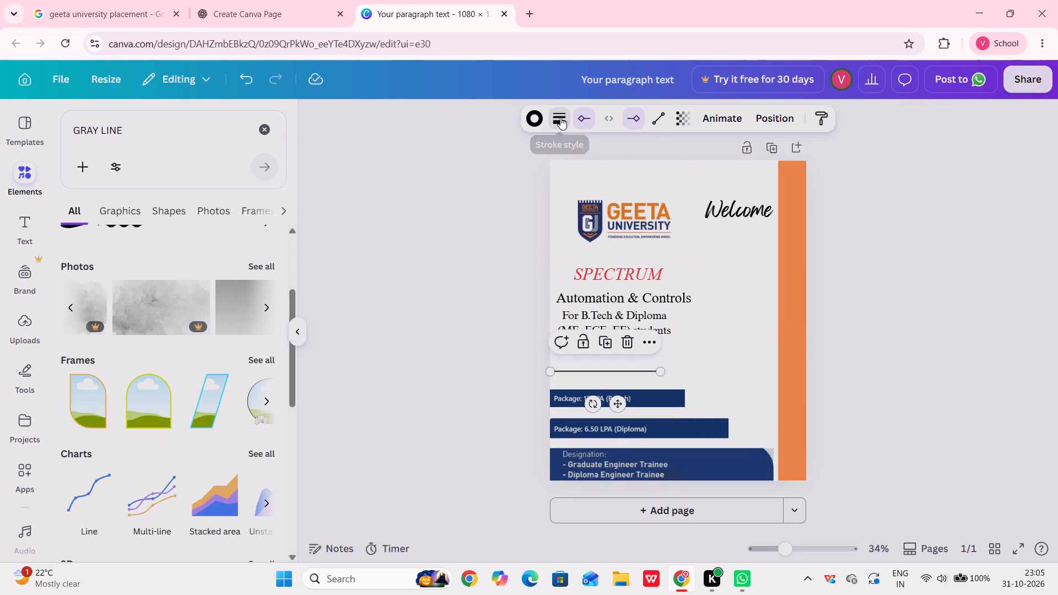
left_click(679, 115)
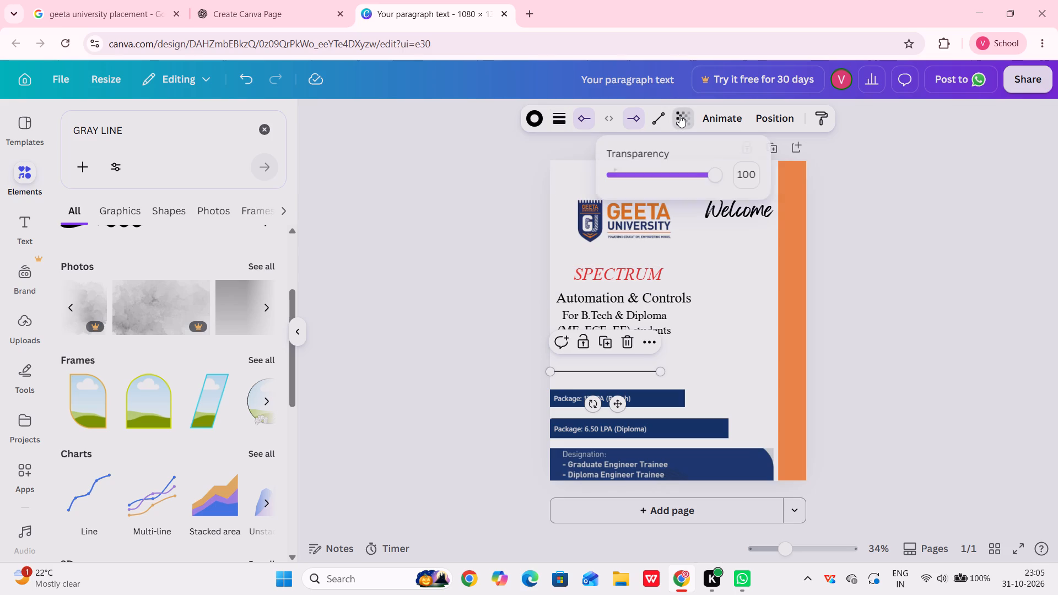
left_click_drag(711, 174, 709, 174)
left_click_drag(709, 174, 673, 182)
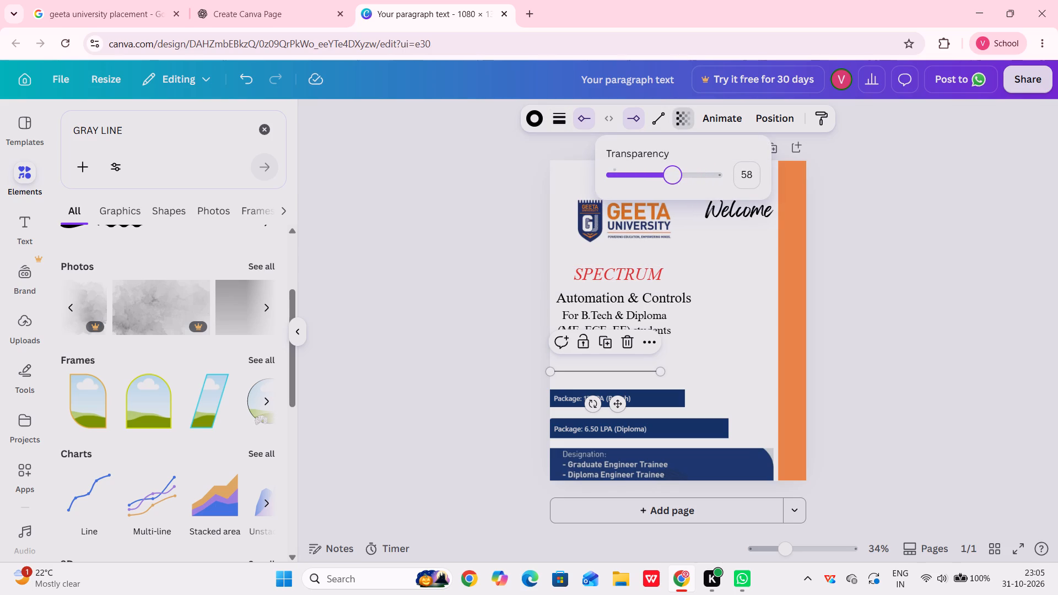
left_click_drag(673, 182, 667, 185)
Increase the divider line's stroke weight to 8.
left_click(560, 121)
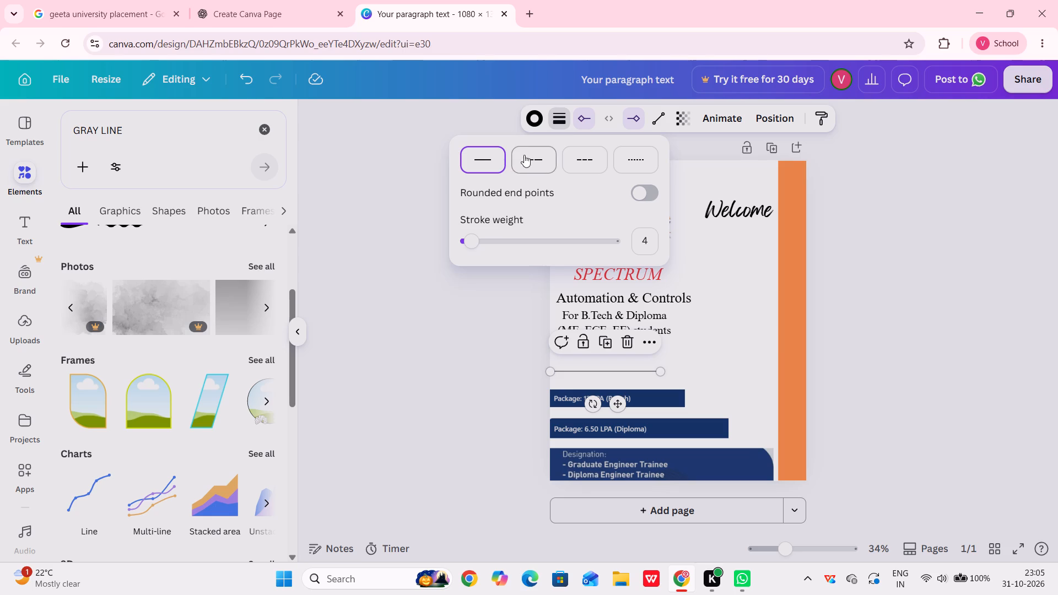
left_click_drag(471, 246, 476, 246)
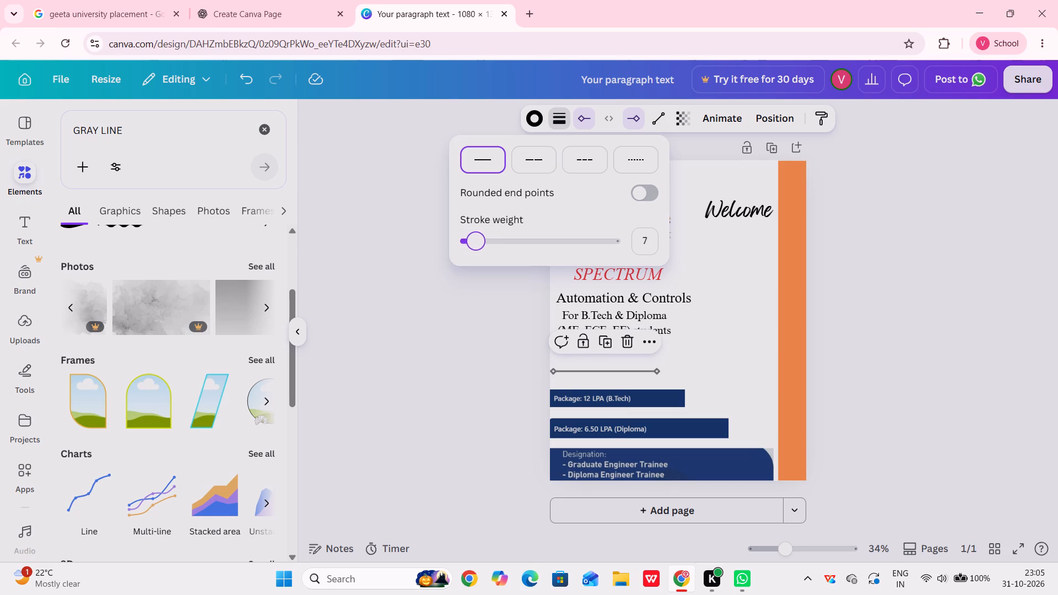
left_click_drag(476, 246, 476, 246)
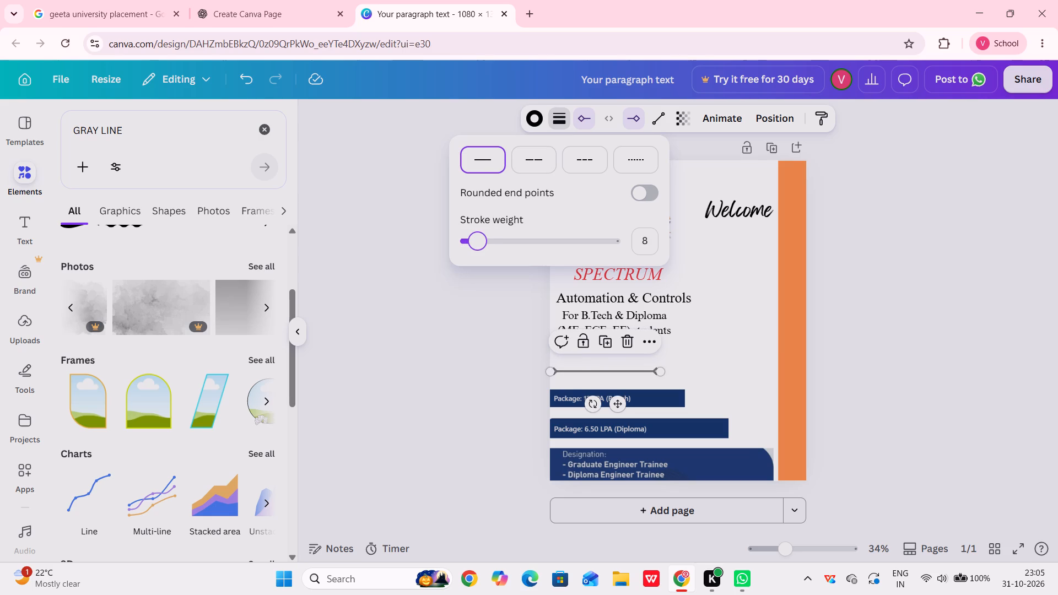
Recolour the divider line with the medium dark blue from the package box image's photo colours.
left_click(537, 113)
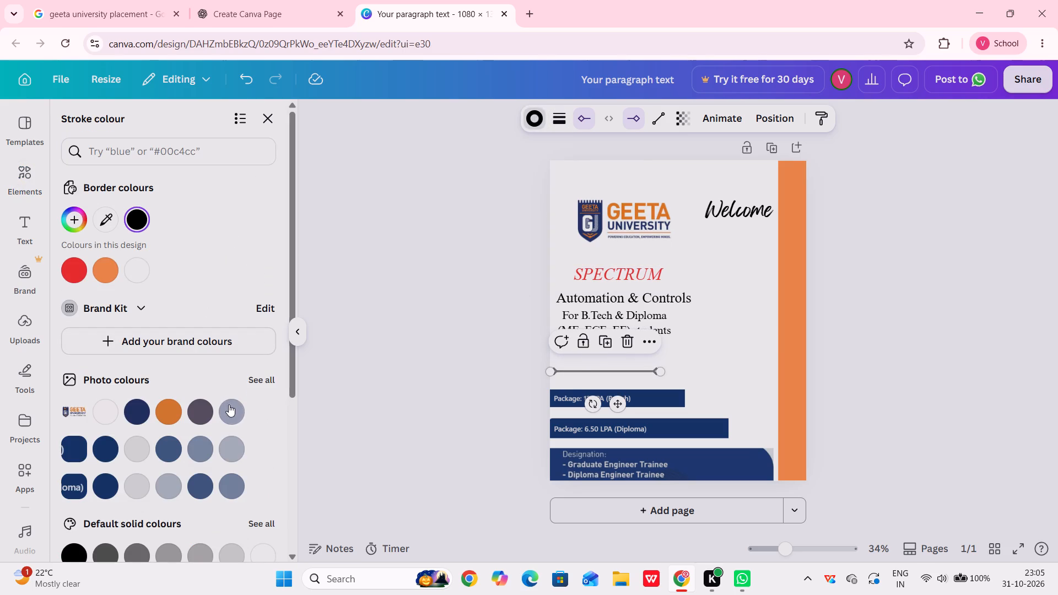
left_click(230, 413)
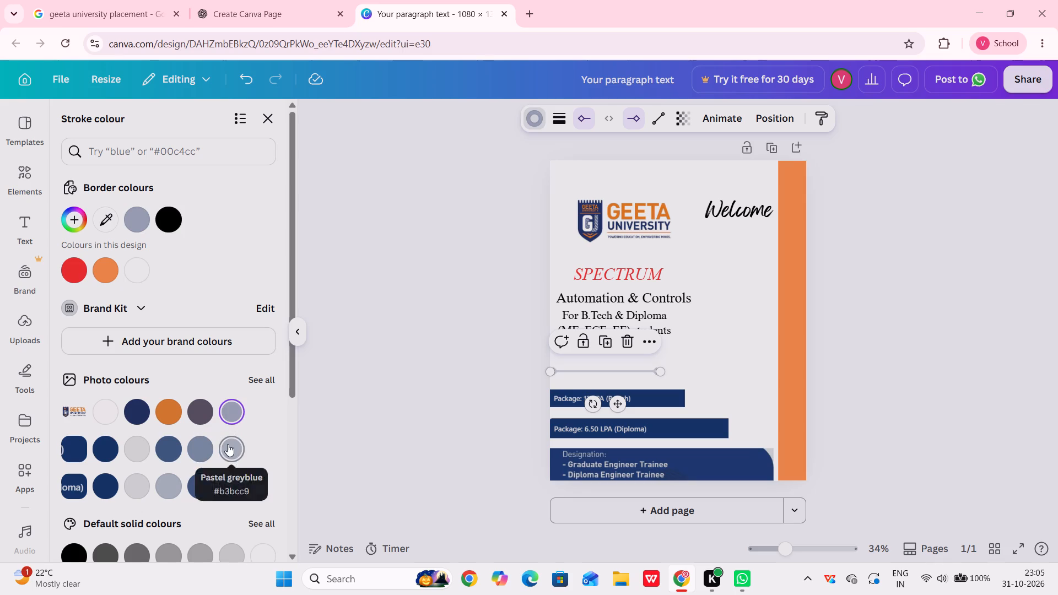
left_click(168, 447)
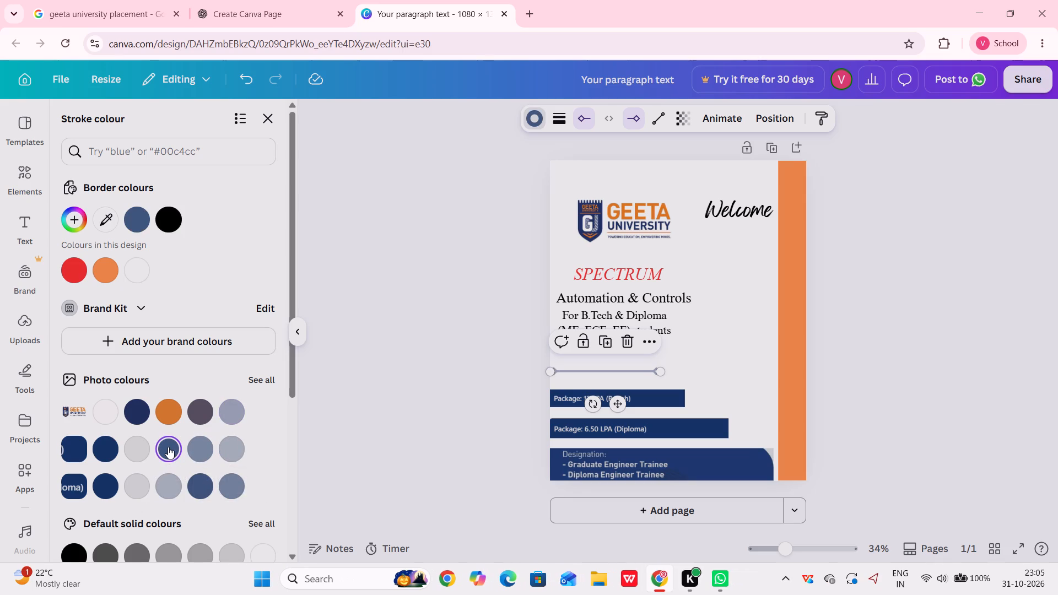
left_click(168, 447)
left_click(409, 399)
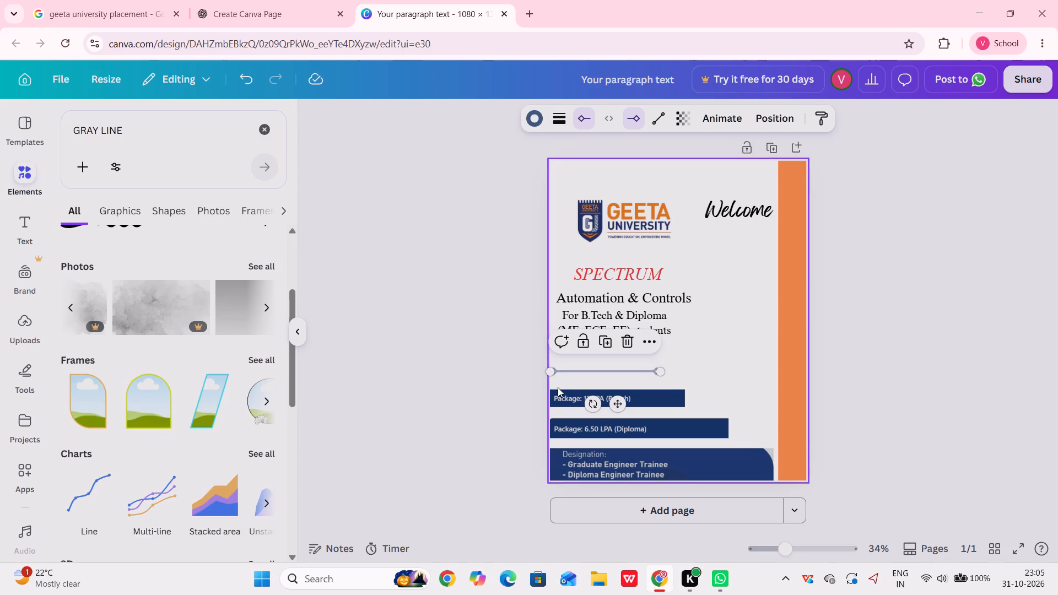
left_click(698, 359)
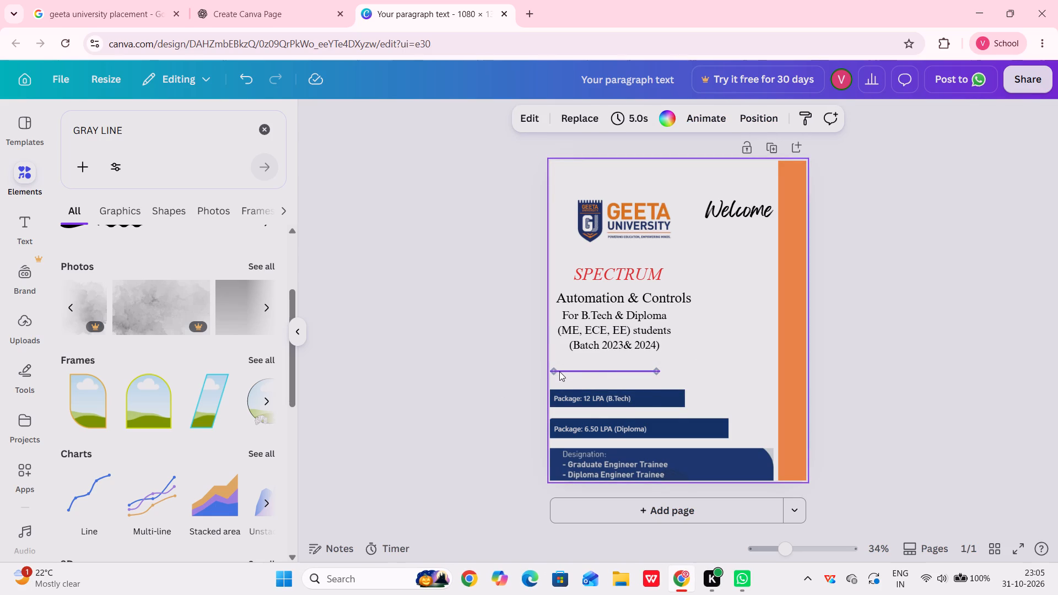
Move the divider line left so its left end marker runs off the page edge.
left_click_drag(559, 371, 550, 374)
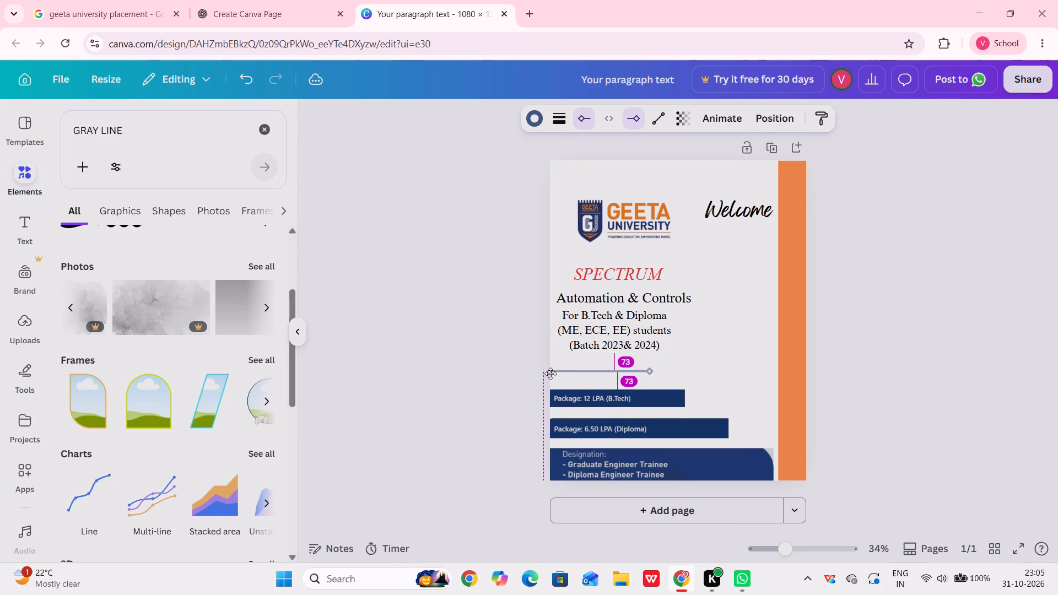
left_click_drag(550, 374, 550, 373)
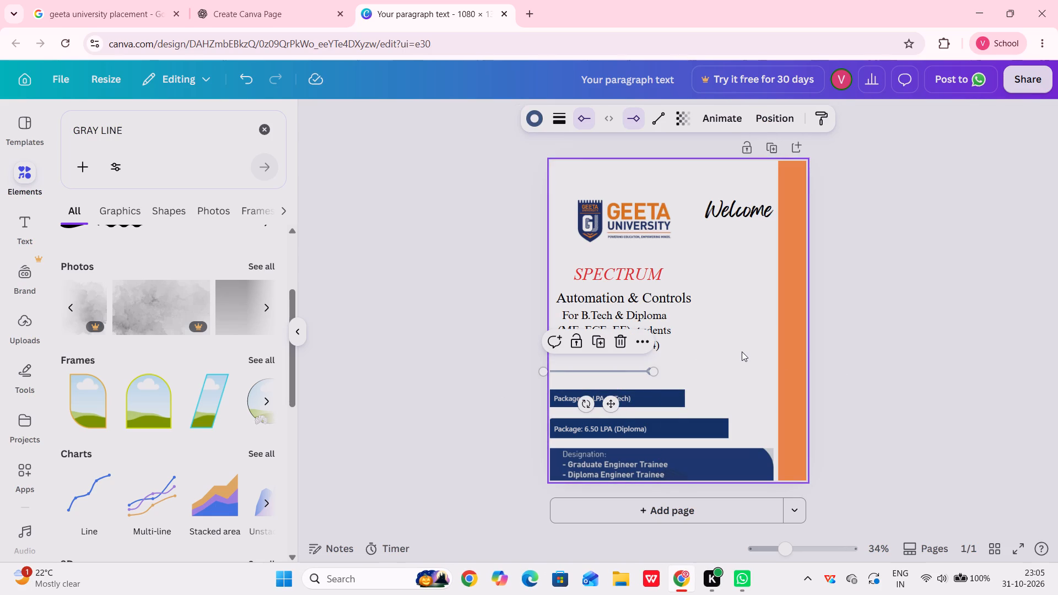
left_click(963, 318)
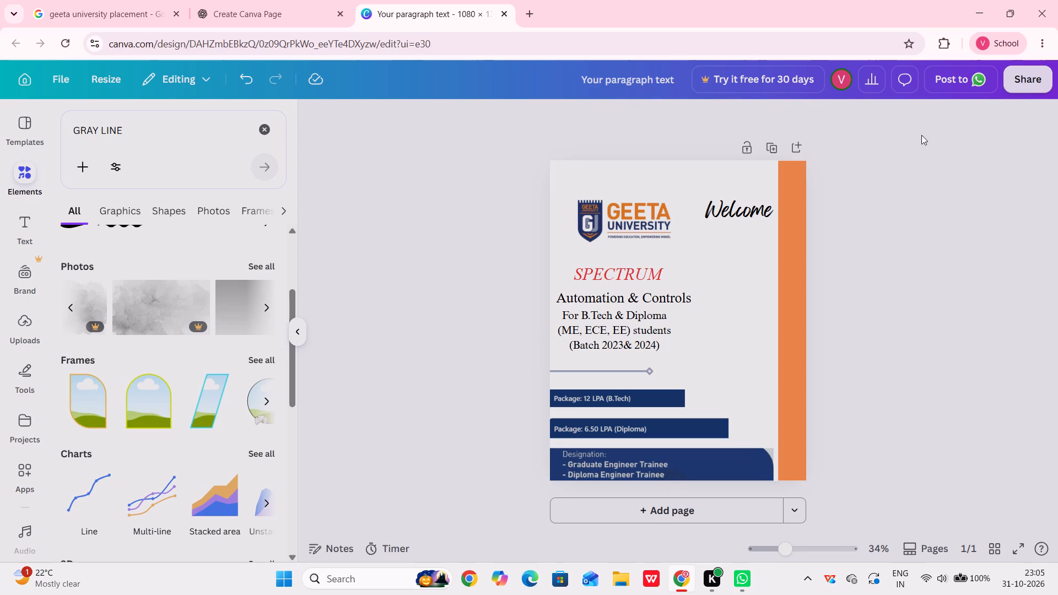
Move the Geeta University logo left until its image frame's right edge aligns with the right edge of the 12 LPA box.
left_click_drag(636, 203, 622, 203)
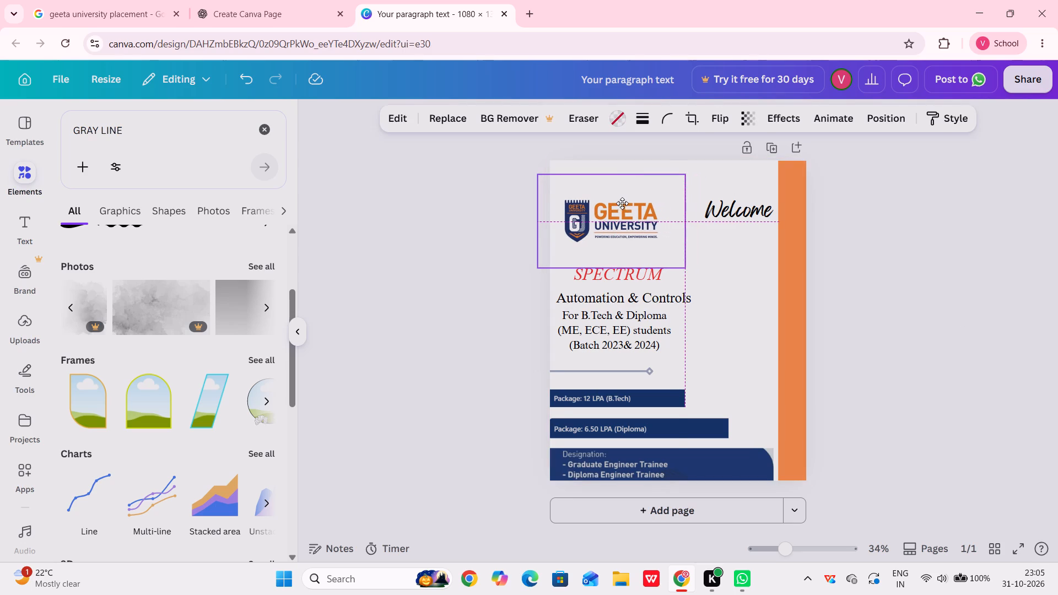
left_click_drag(622, 203, 620, 204)
left_click(986, 283)
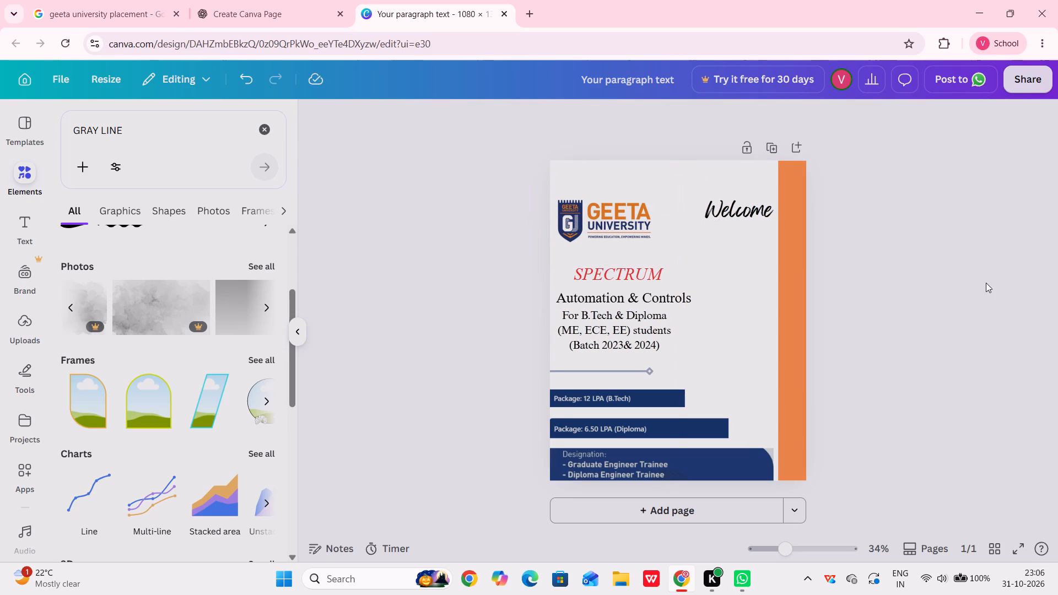
left_click_drag(628, 240, 635, 240)
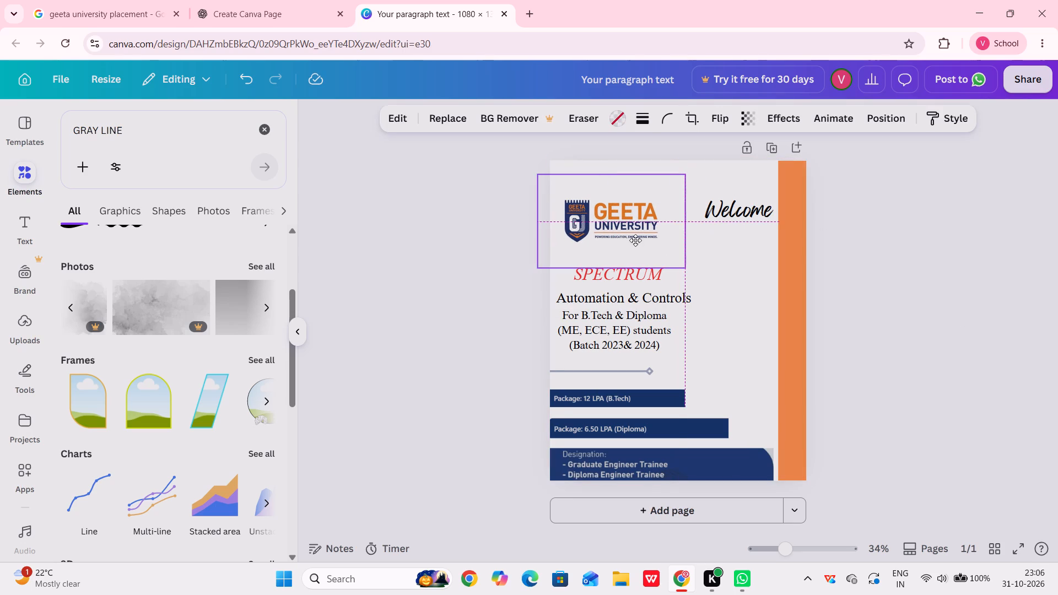
left_click_drag(635, 240, 636, 241)
left_click(884, 242)
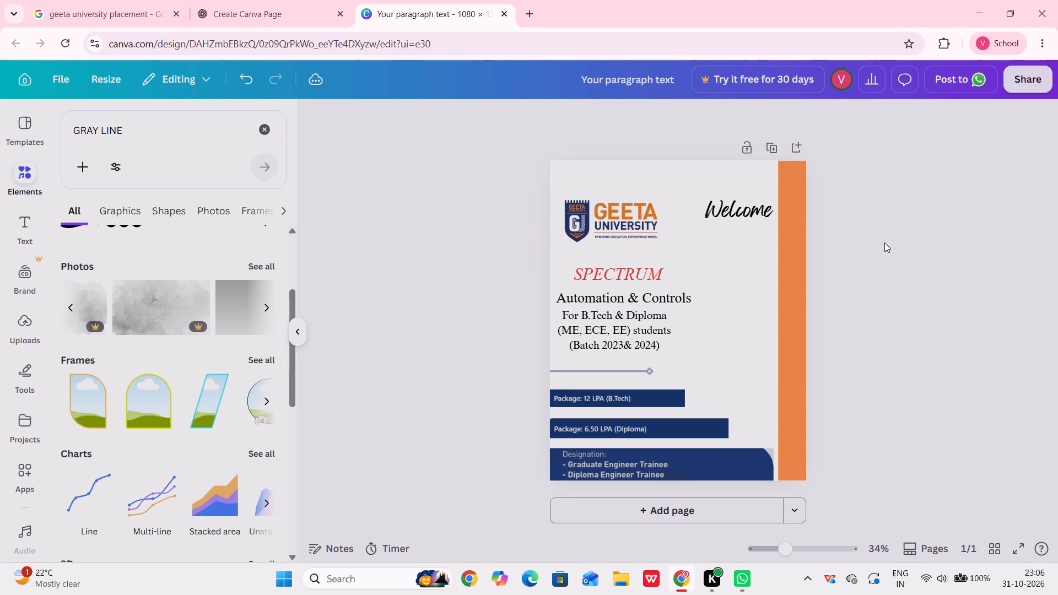
Move the red "SPECTRUM" heading slightly up and left, away from "Automation & Controls".
left_click_drag(595, 276, 591, 271)
left_click(759, 277)
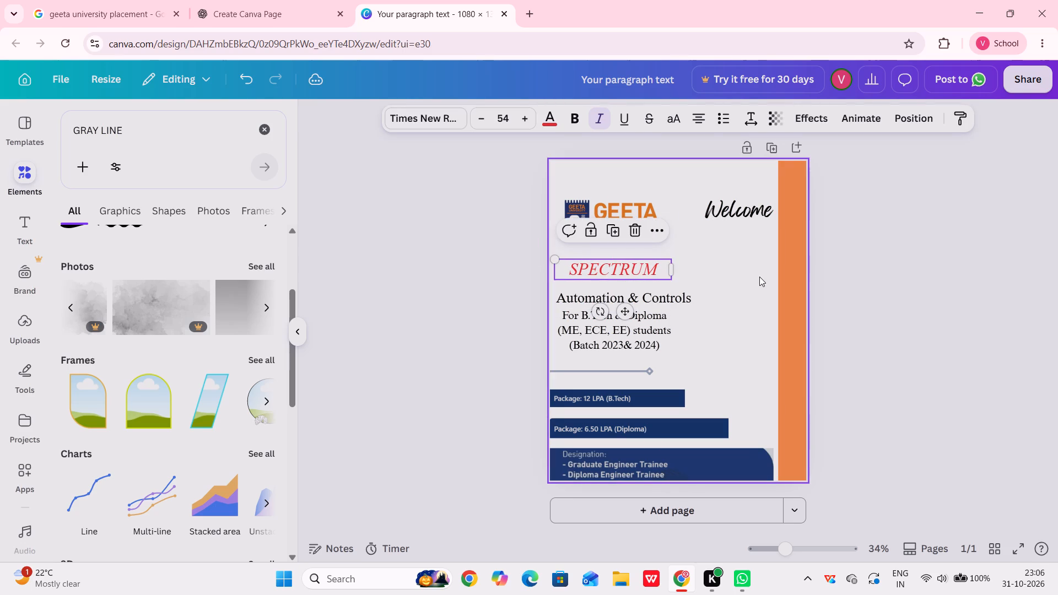
Download the poster as a PNG.
left_click(1027, 80)
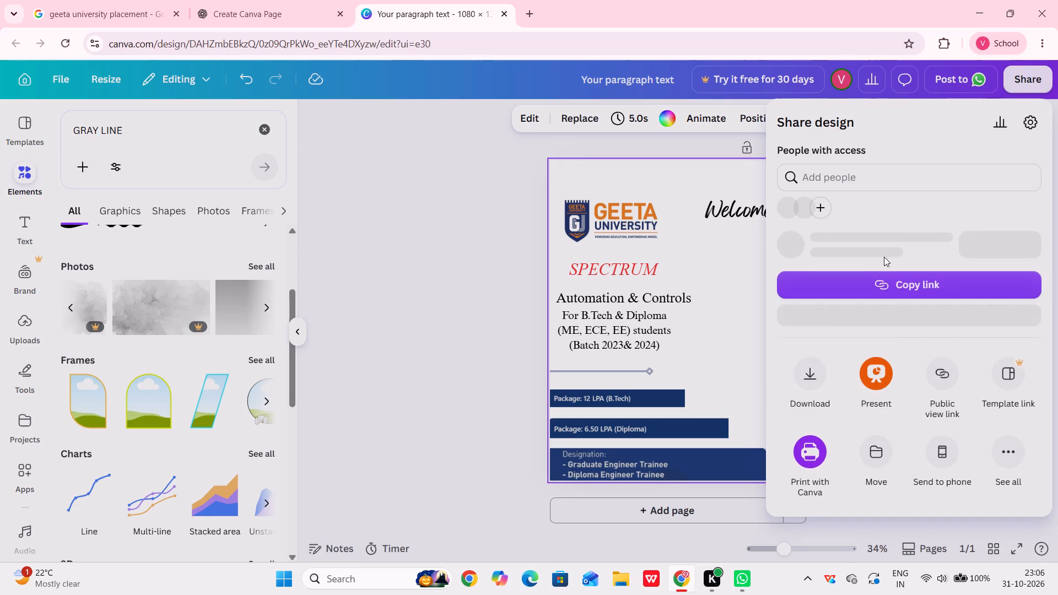
Download the poster as a high-quality PNG at 1,080 × 1,350 px.
left_click(805, 405)
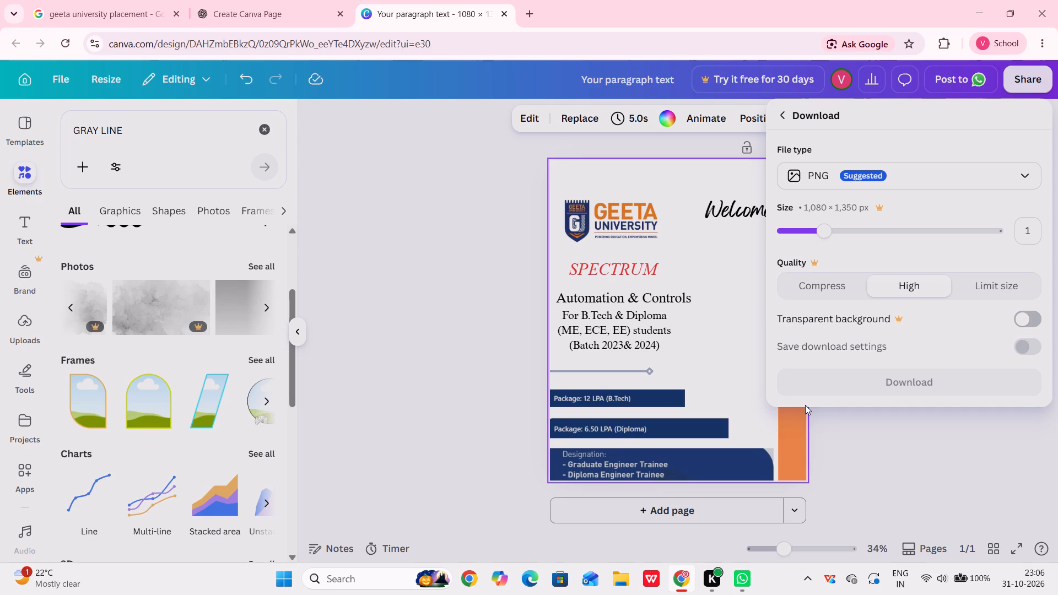
left_click(873, 385)
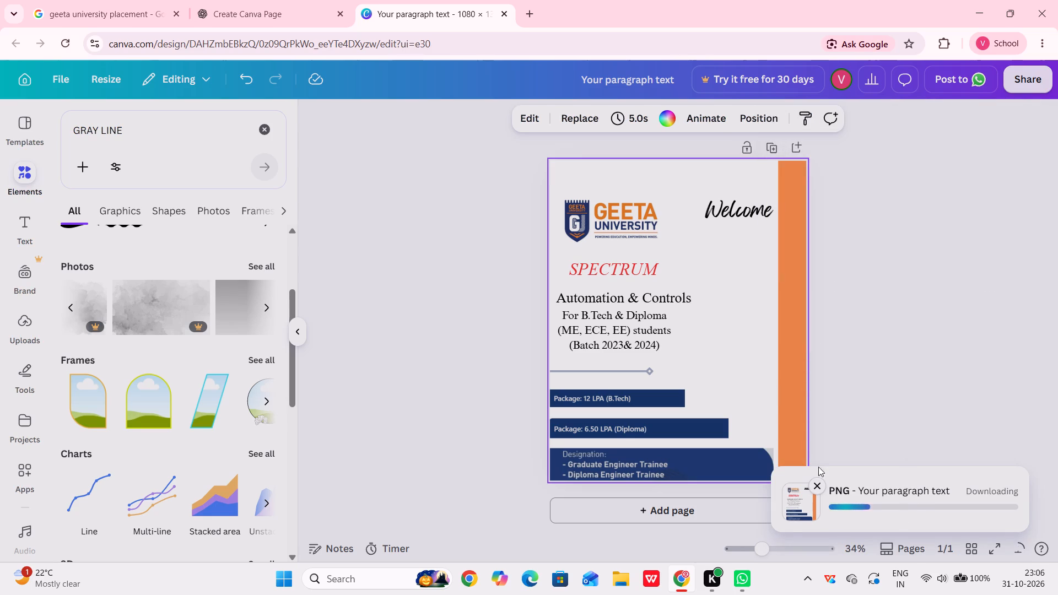
Return to the Google image results and open the source Facebook post of the SPECTRUM pool campus drive reference poster.
left_click(138, 0)
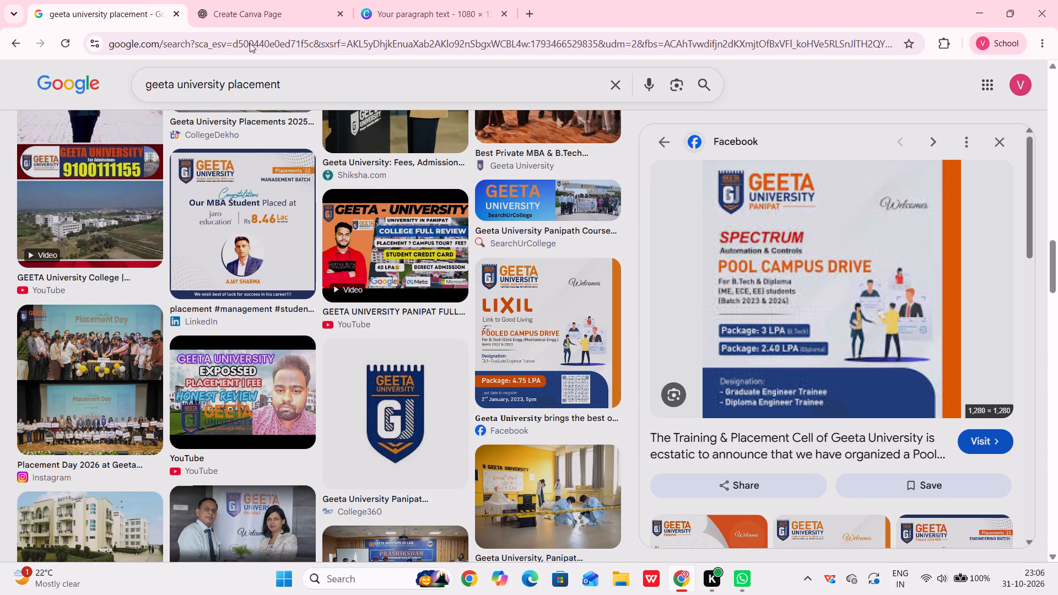
left_click(902, 318)
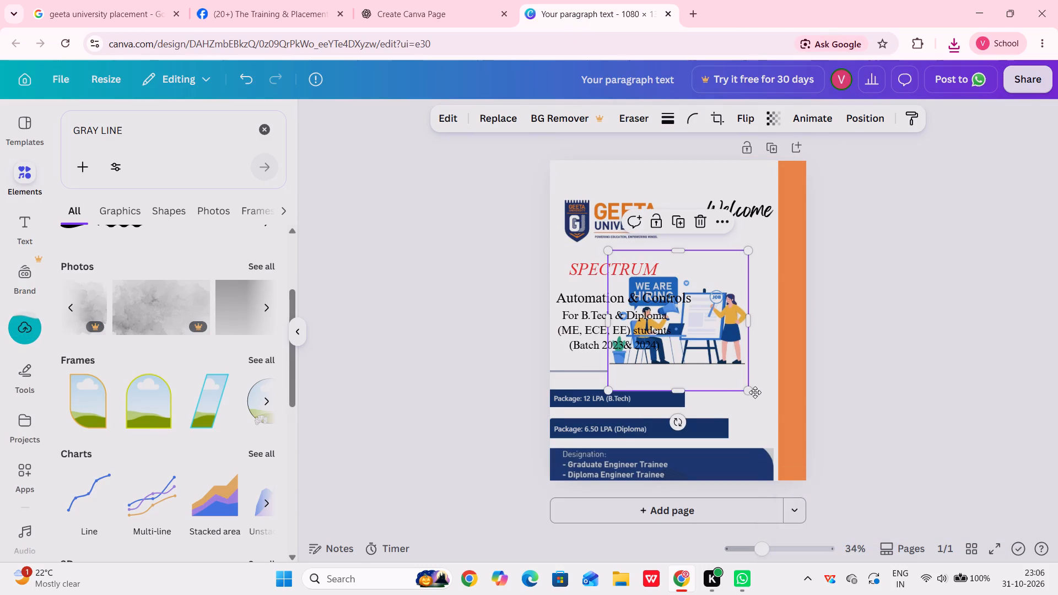
left_click_drag(755, 392, 773, 419)
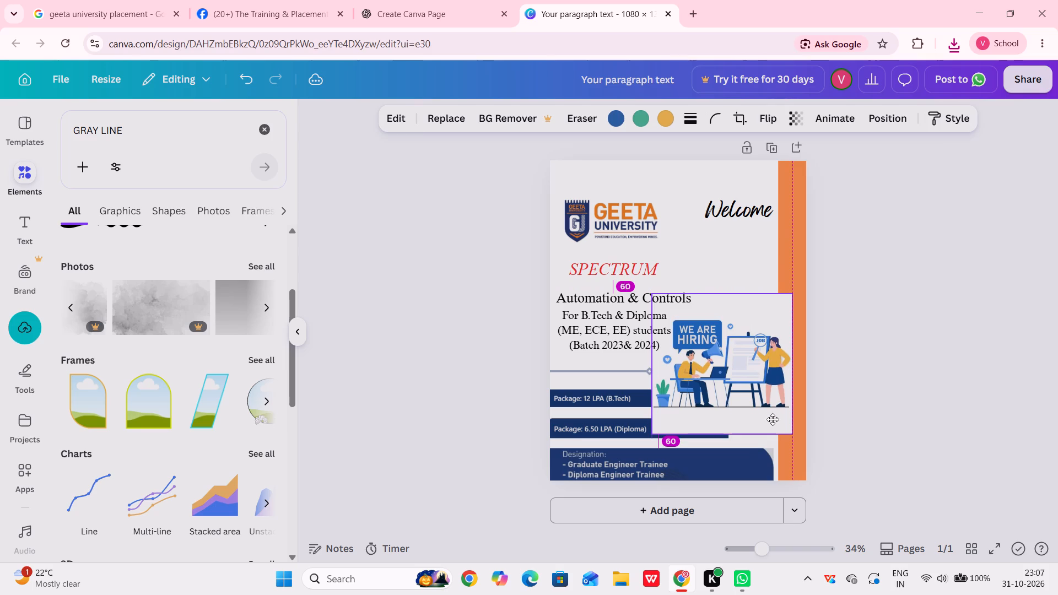
left_click_drag(773, 419, 774, 421)
Shrink the "We Are Hiring" illustration to about 407 px wide and trim its lower edge to the top of the 12 LPA box.
left_click_drag(793, 441, 770, 437)
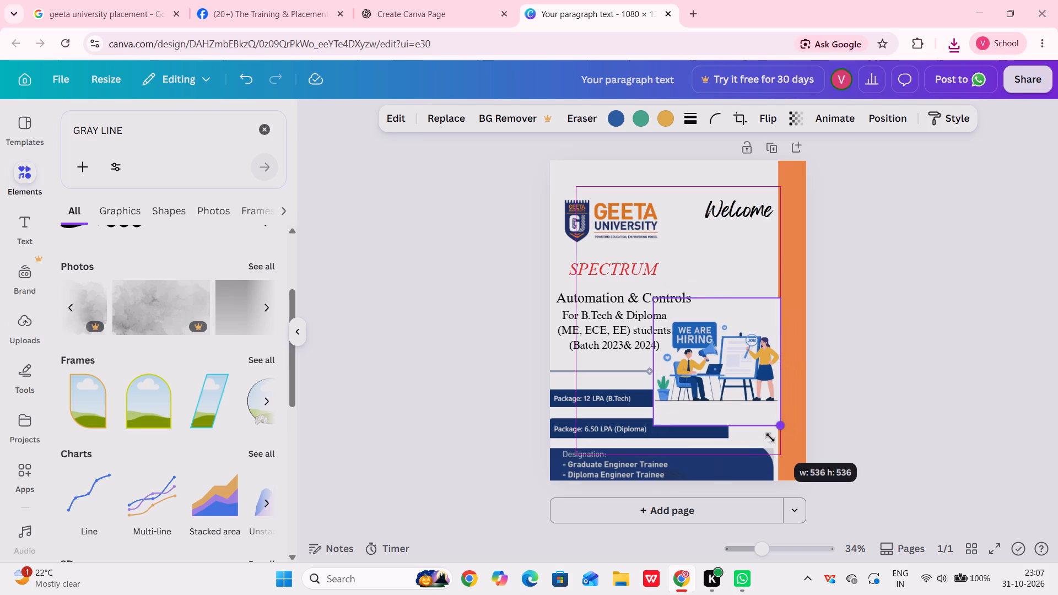
left_click_drag(770, 437, 749, 421)
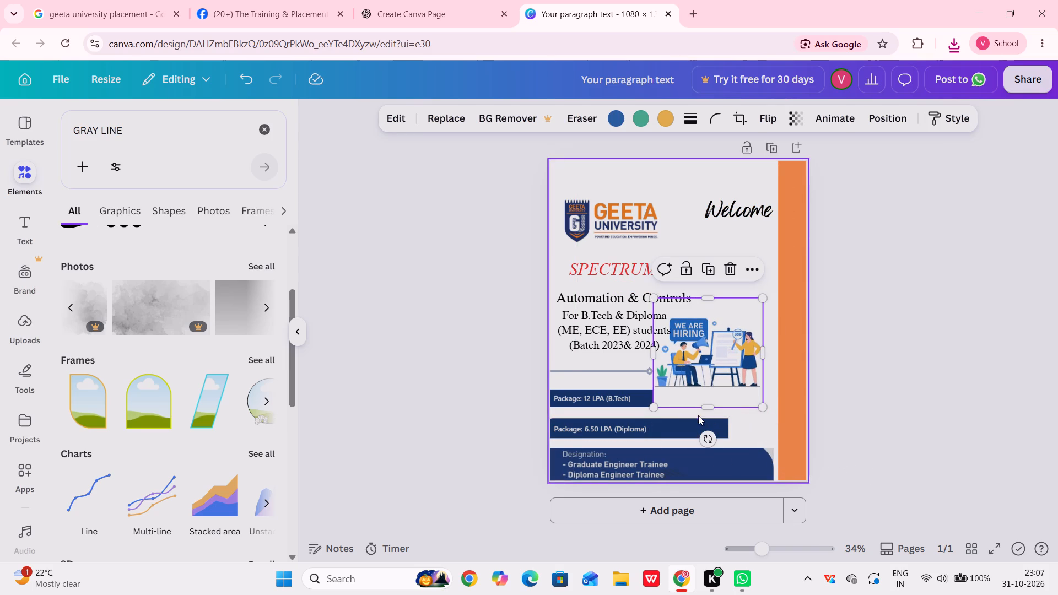
left_click_drag(655, 408, 676, 404)
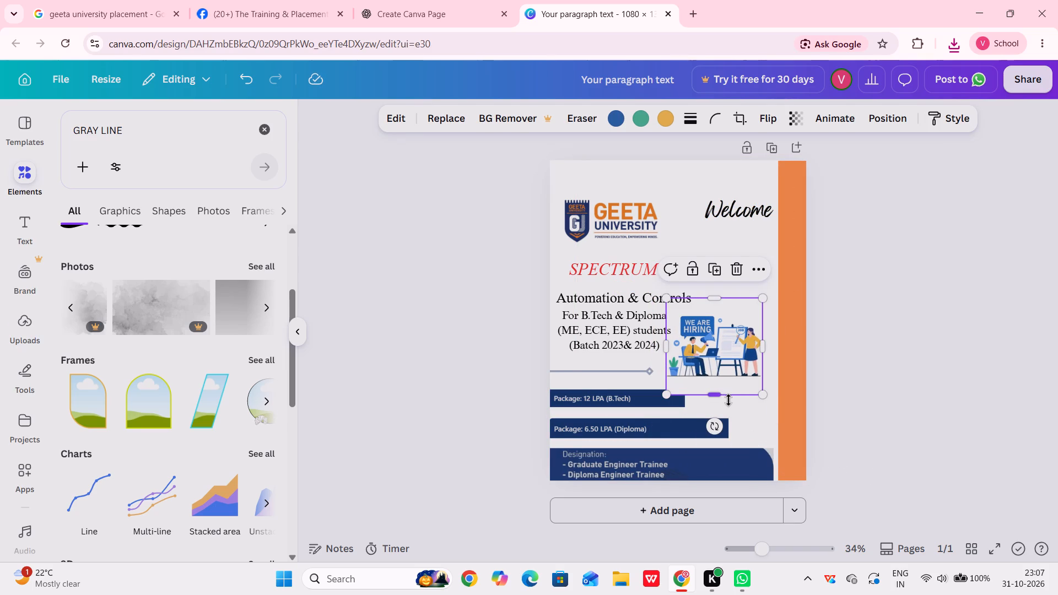
left_click_drag(730, 396, 739, 403)
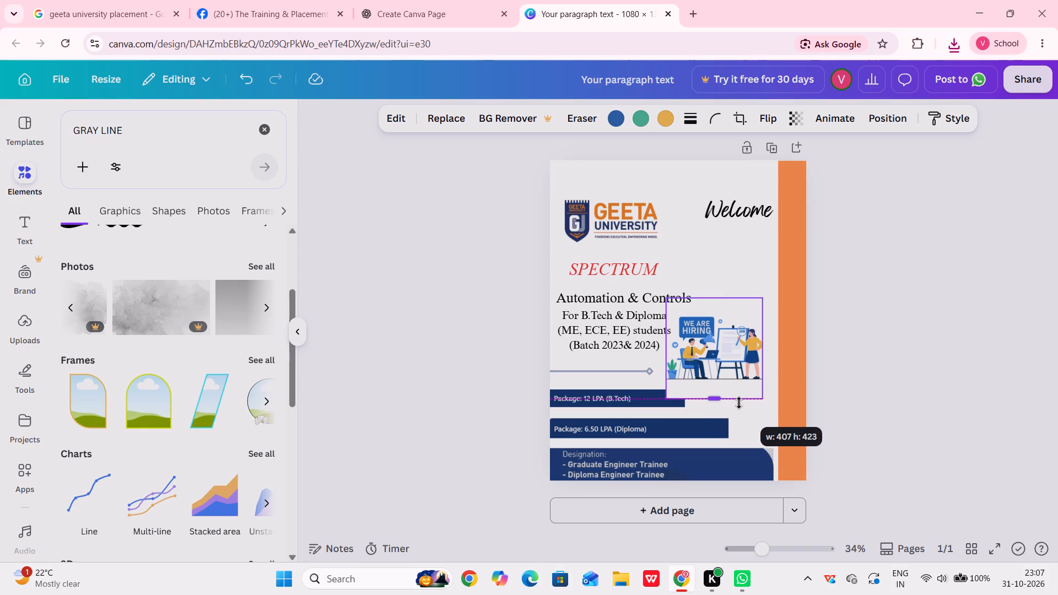
left_click_drag(739, 403, 738, 393)
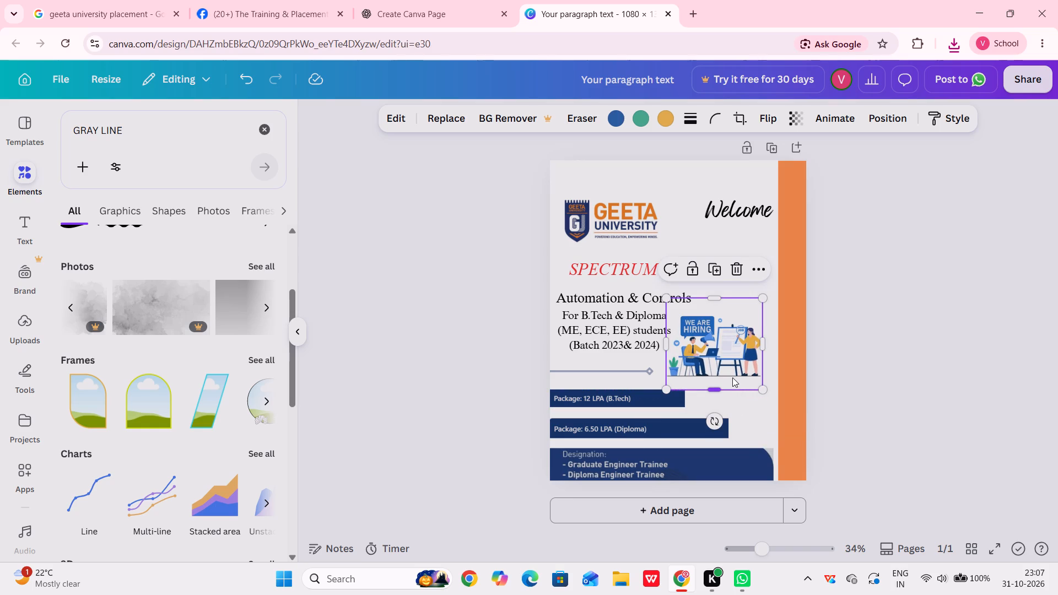
Move the "We Are Hiring" illustration down and right so its left edge meets the right end of the 12 LPA box.
left_click(732, 377)
left_click_drag(732, 377, 741, 380)
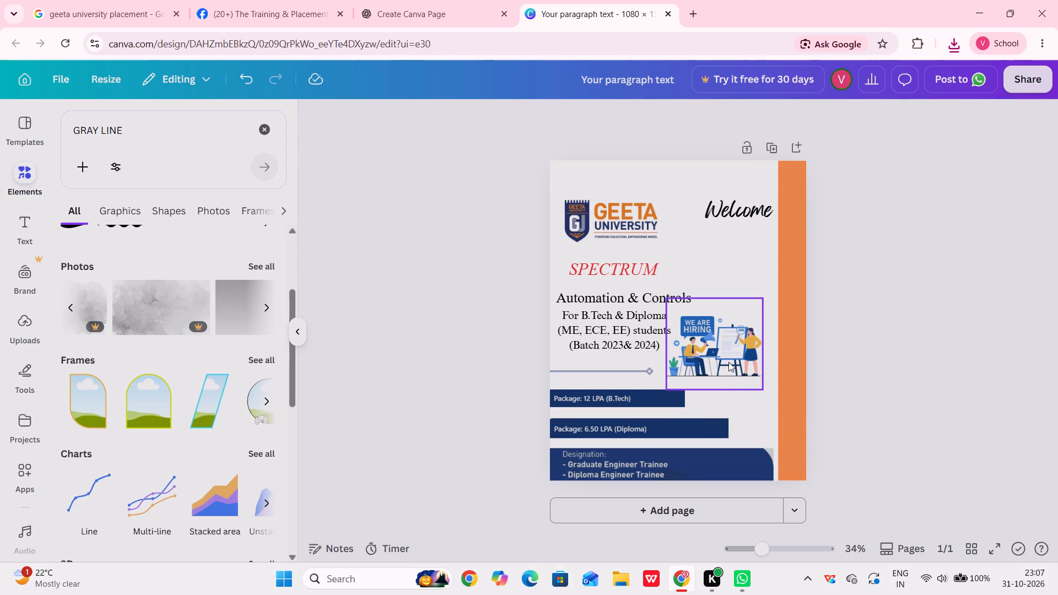
left_click(728, 361)
left_click_drag(728, 361, 752, 391)
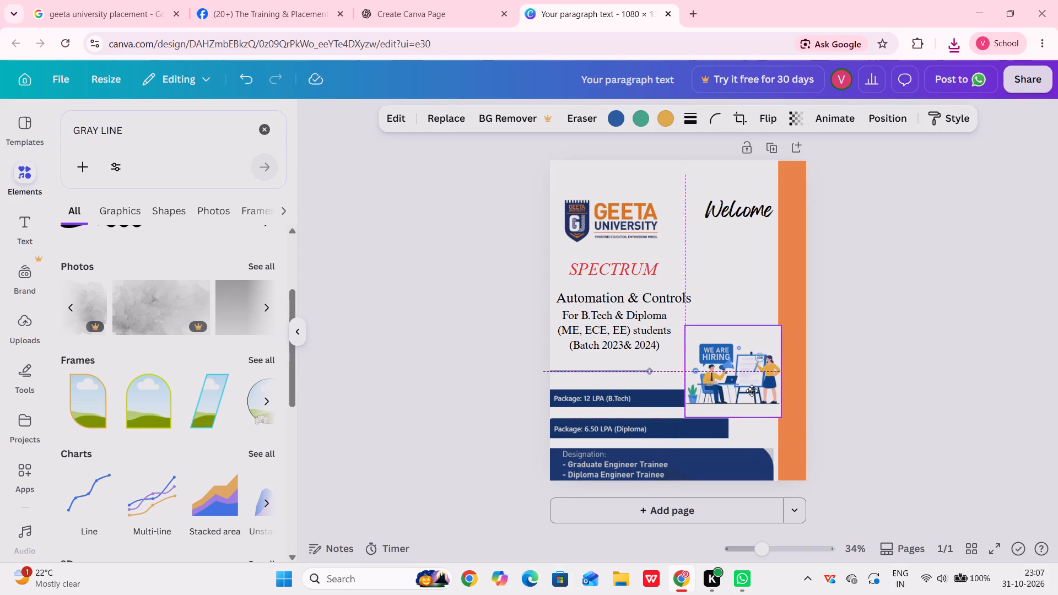
left_click_drag(752, 391, 749, 386)
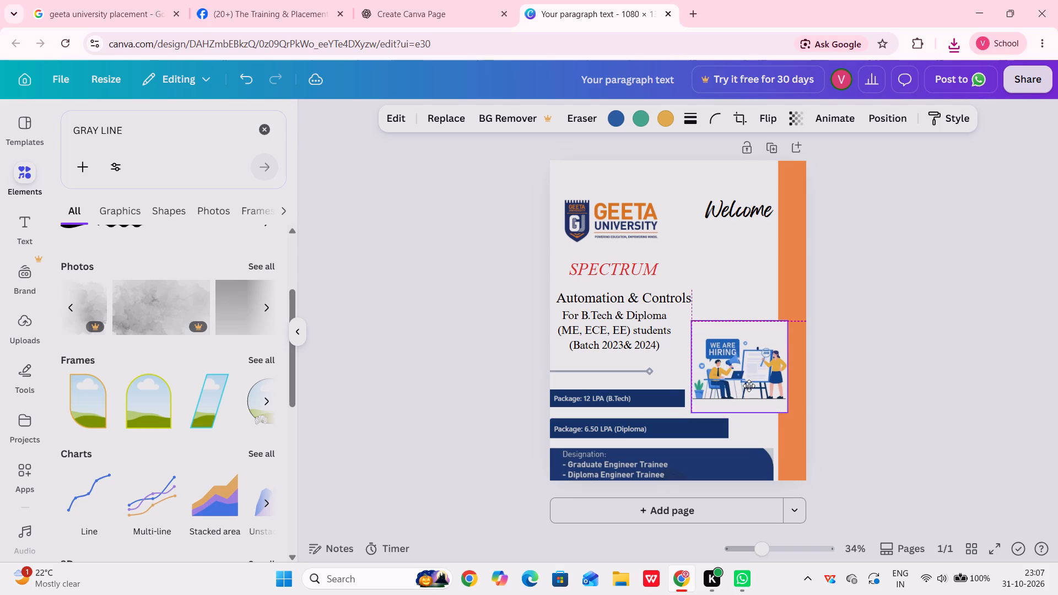
left_click_drag(749, 386, 748, 384)
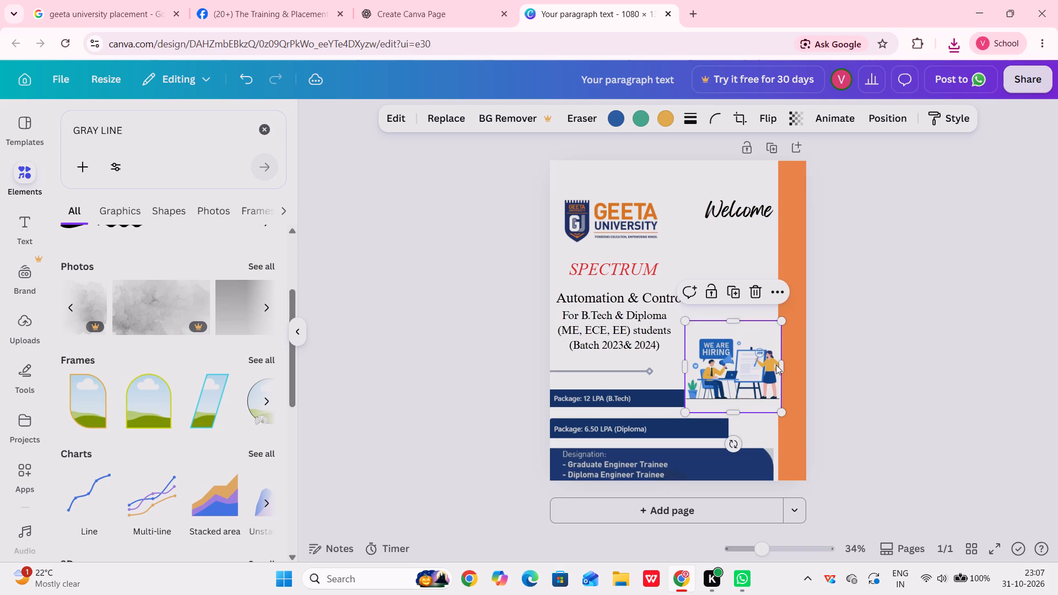
Trim the illustration's right edge to about 373 px wide so that it clears the orange strip.
left_click_drag(780, 365, 774, 367)
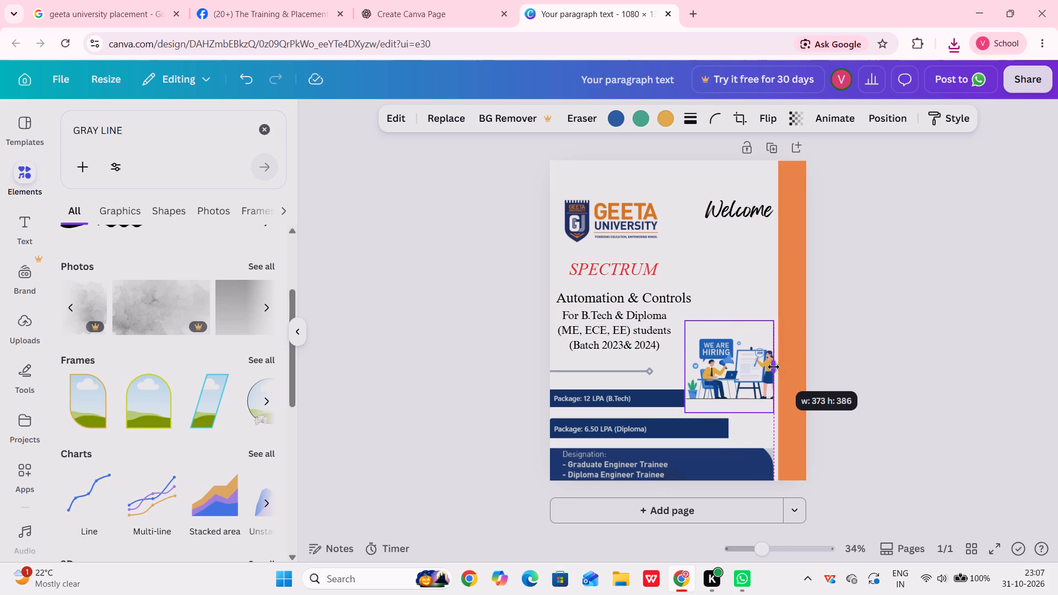
left_click_drag(774, 367, 773, 367)
left_click(847, 367)
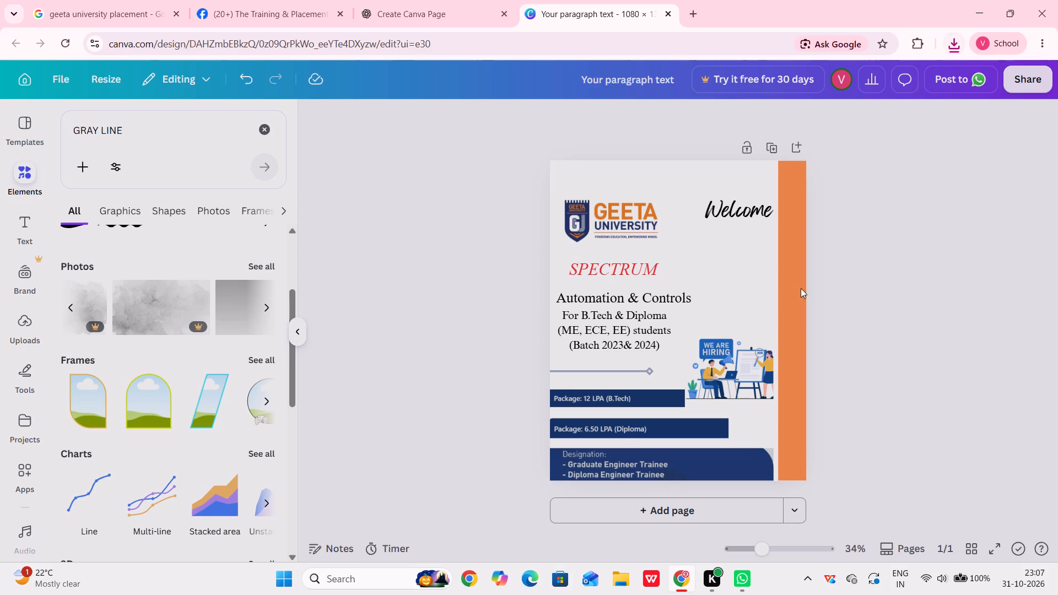
Download the updated poster as a PNG.
left_click(1018, 84)
left_click(813, 402)
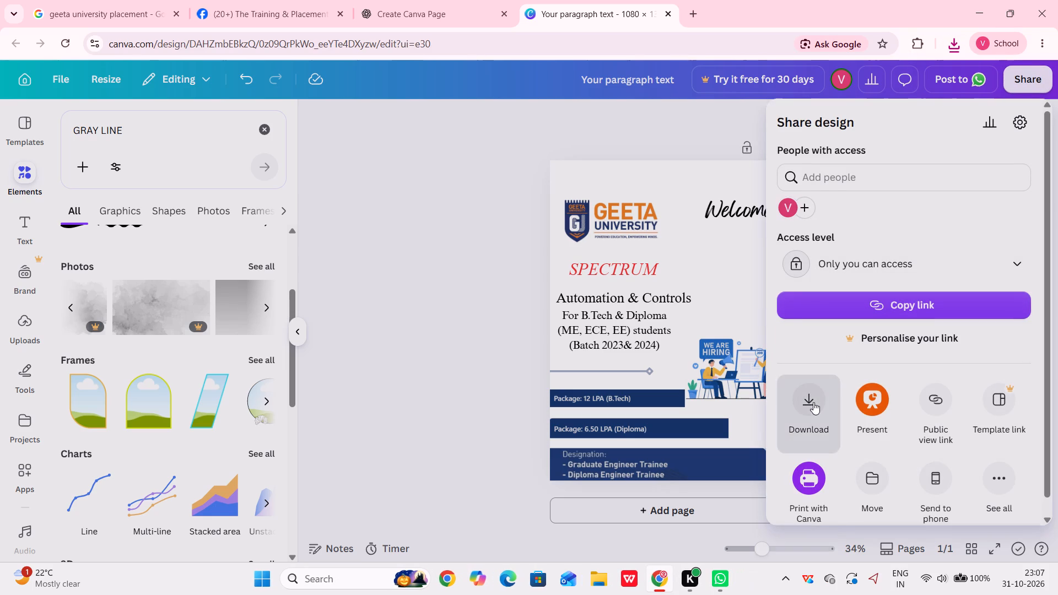
left_click(882, 391)
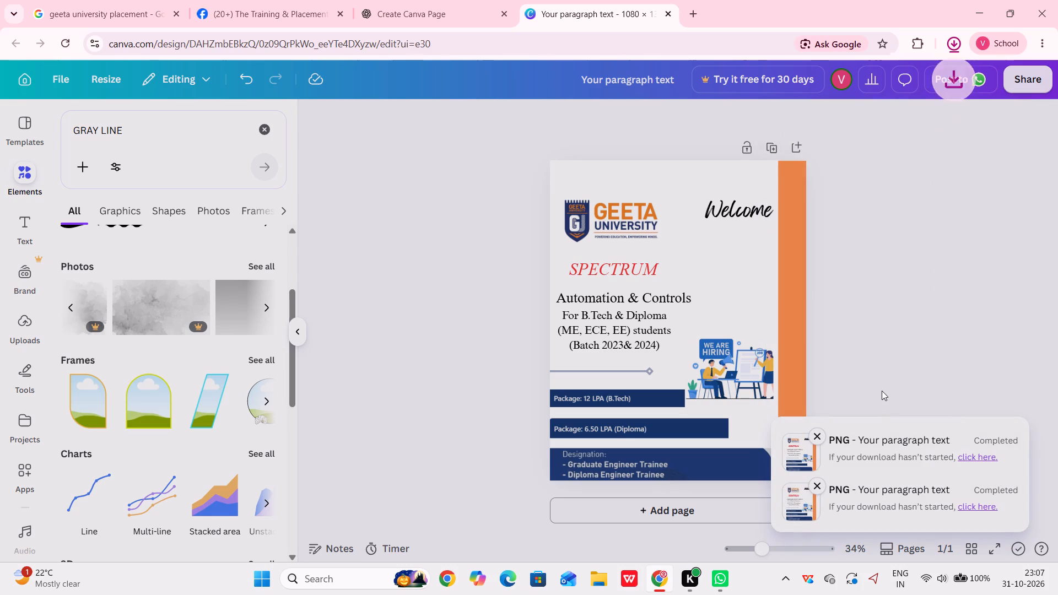
Open the downloaded "Your paragraph text.png" in the WPS image viewer, examine the whole poster, and close the viewer.
left_click(951, 57)
left_click(852, 116)
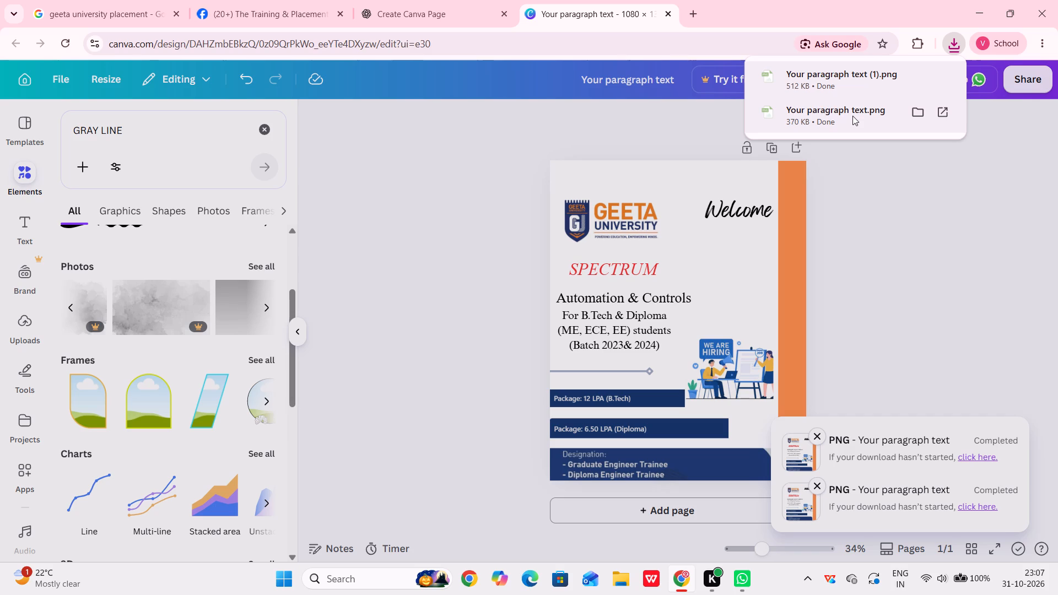
left_click(852, 116)
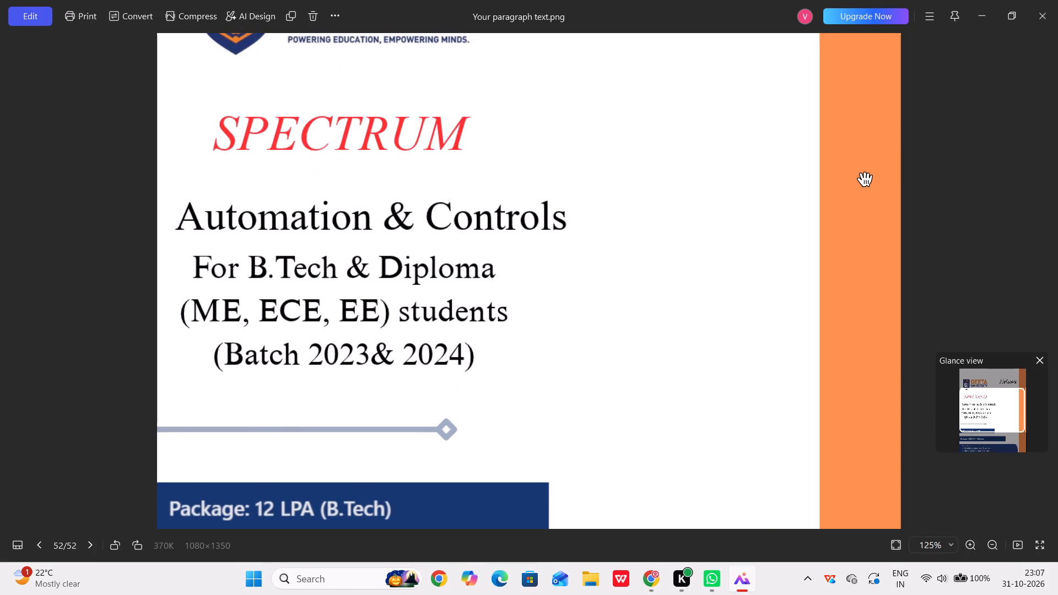
scroll(865, 179, "down", 4, "ctrl")
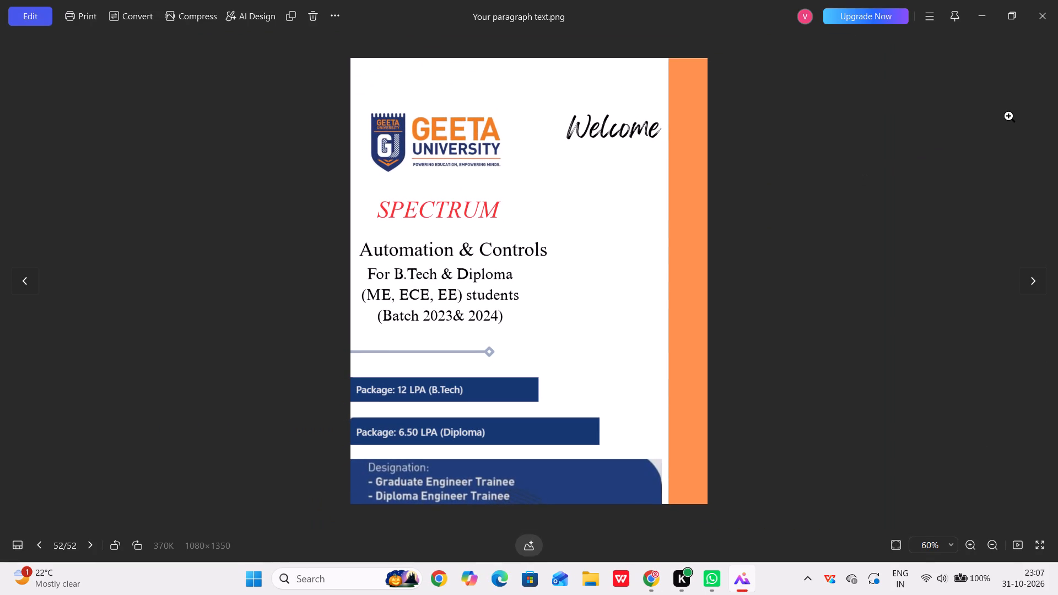
left_click(1037, 19)
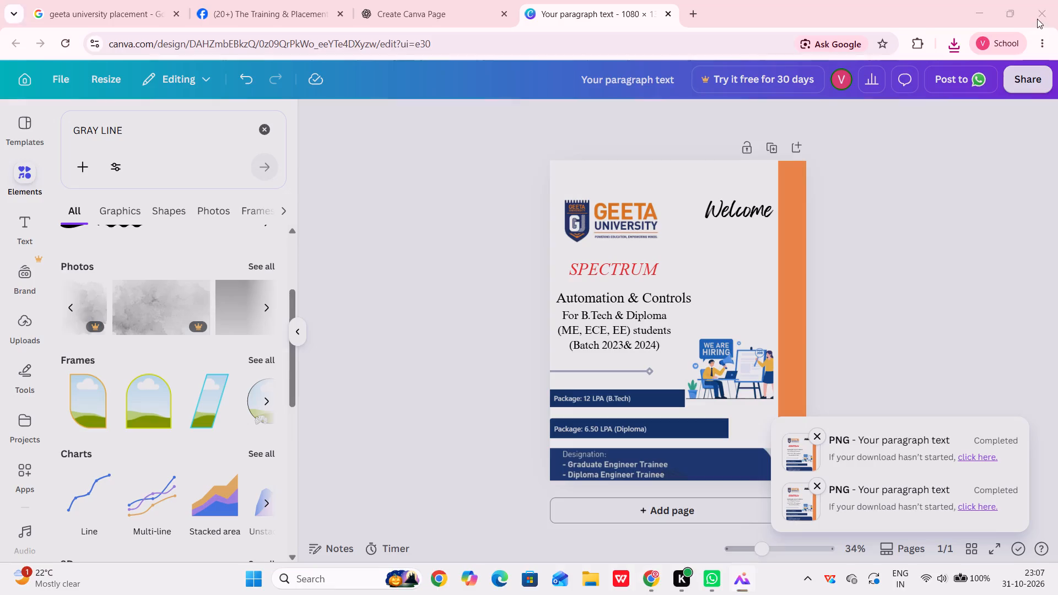
left_click(1037, 19)
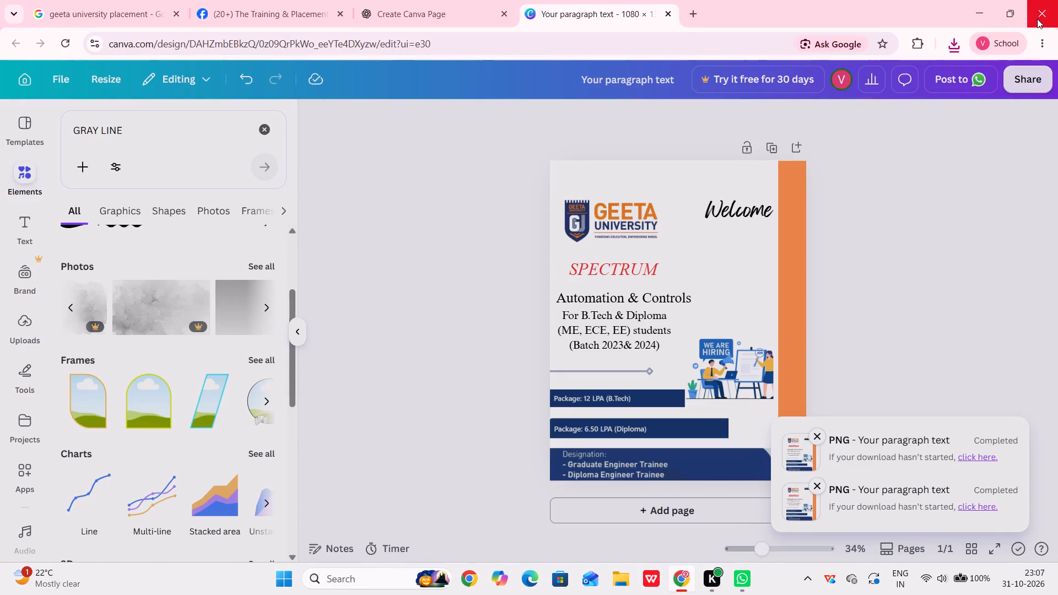
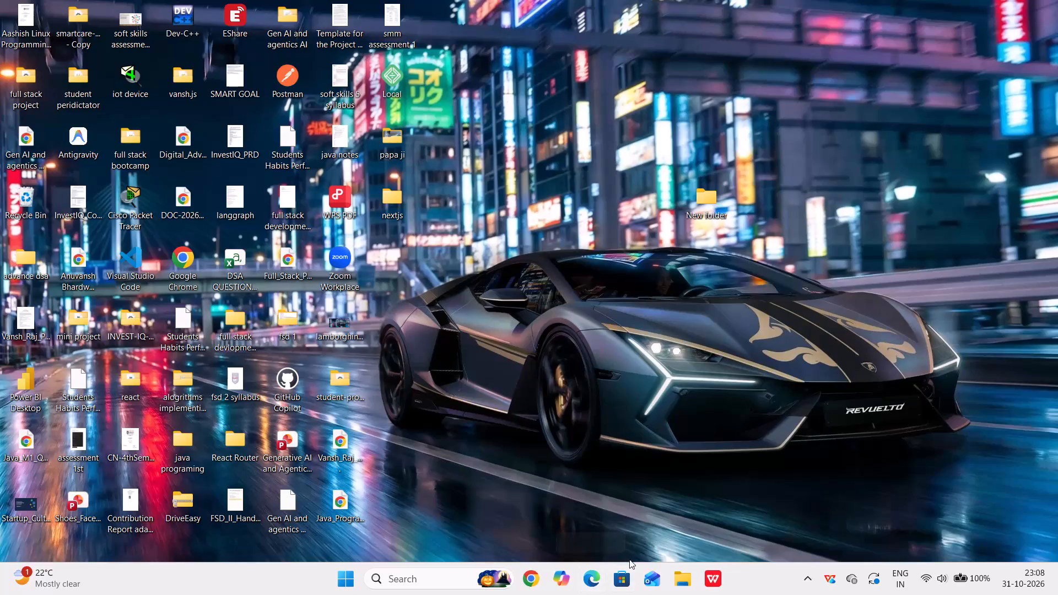
Delete the older poster export "Your paragraph text" from the Downloads folder in File Explorer.
left_click(676, 584)
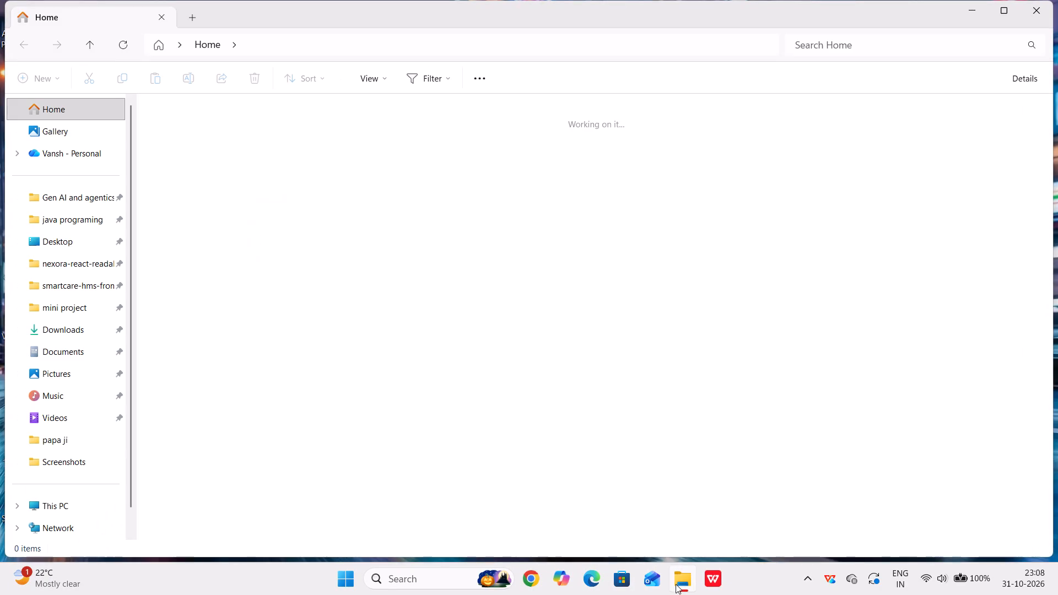
scroll(310, 471, "down", 3)
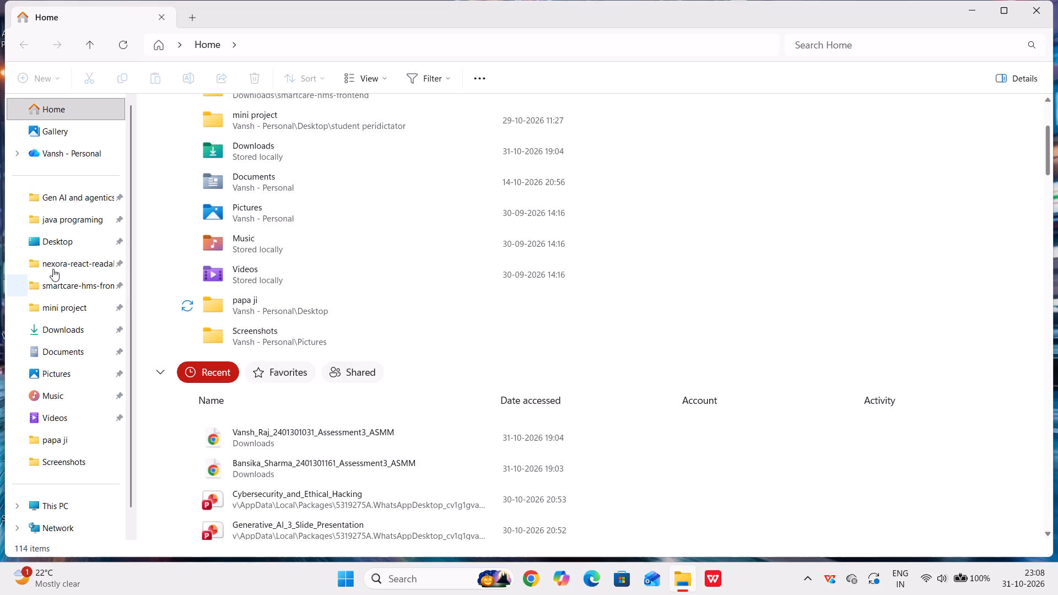
left_click(42, 330)
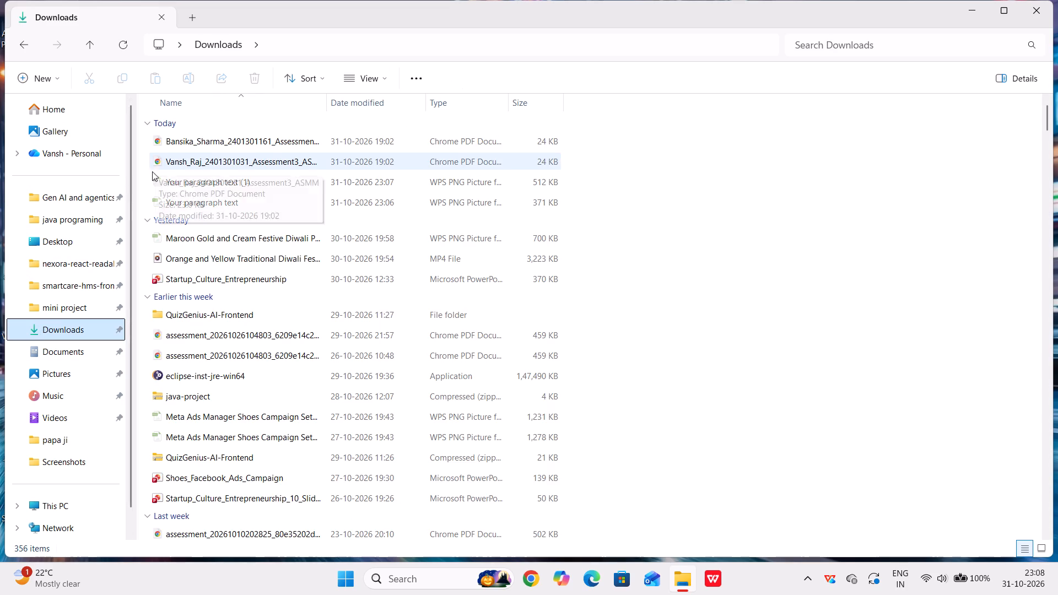
left_click(160, 202)
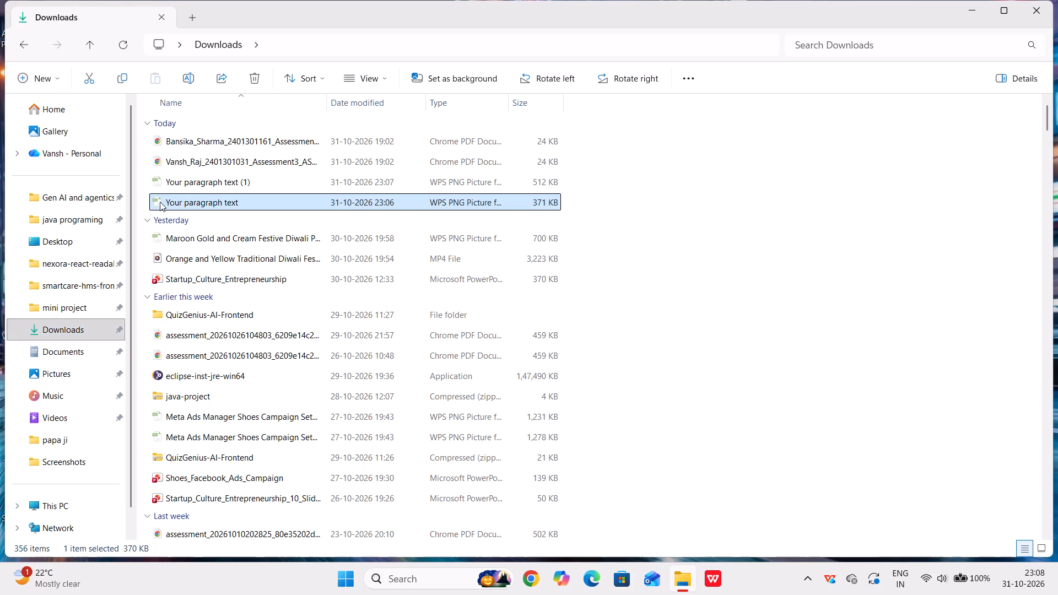
left_click(160, 202)
right_click(160, 202)
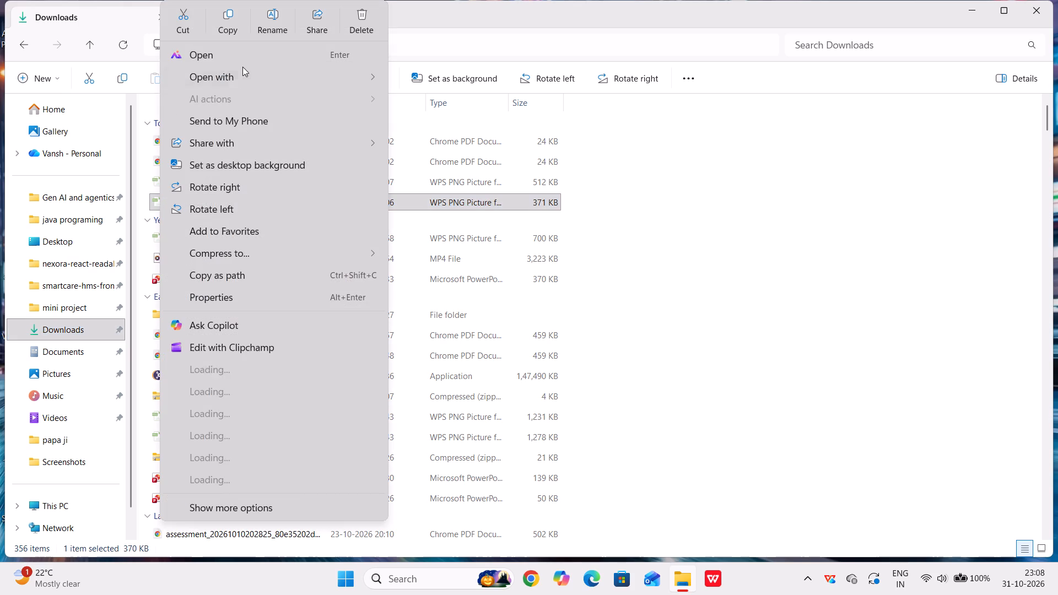
left_click(360, 24)
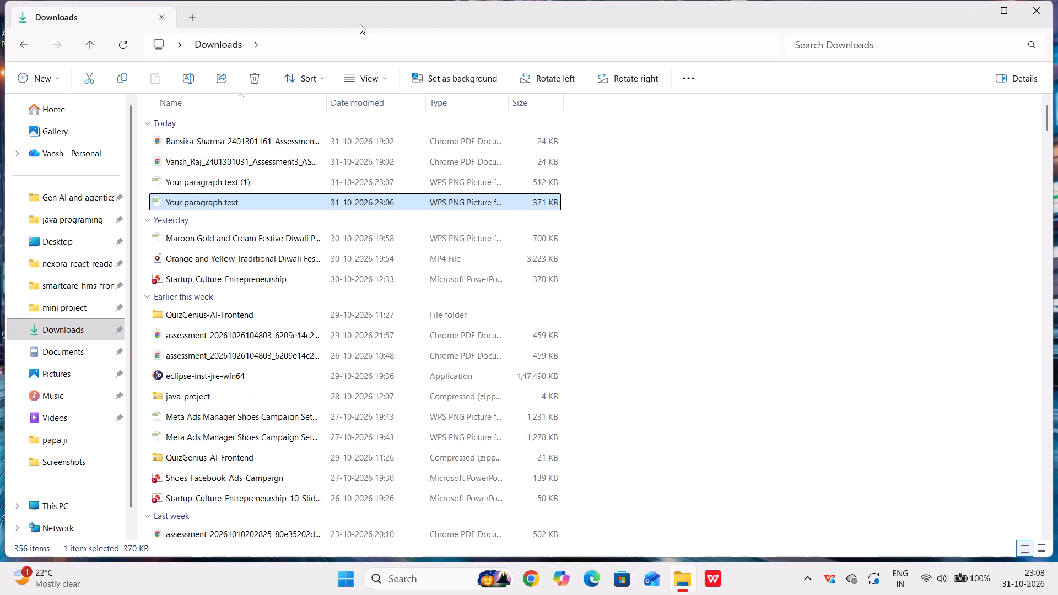
Rename the remaining poster file "Your paragraph text (1)" in Downloads as GRAPHIC DESIGN.
left_click(196, 185)
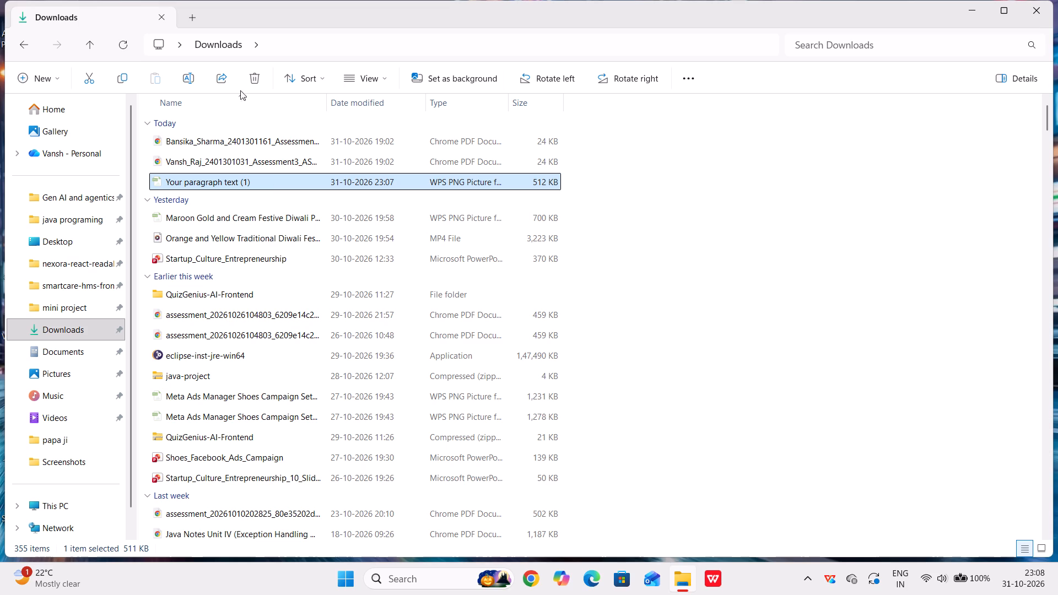
left_click(183, 75)
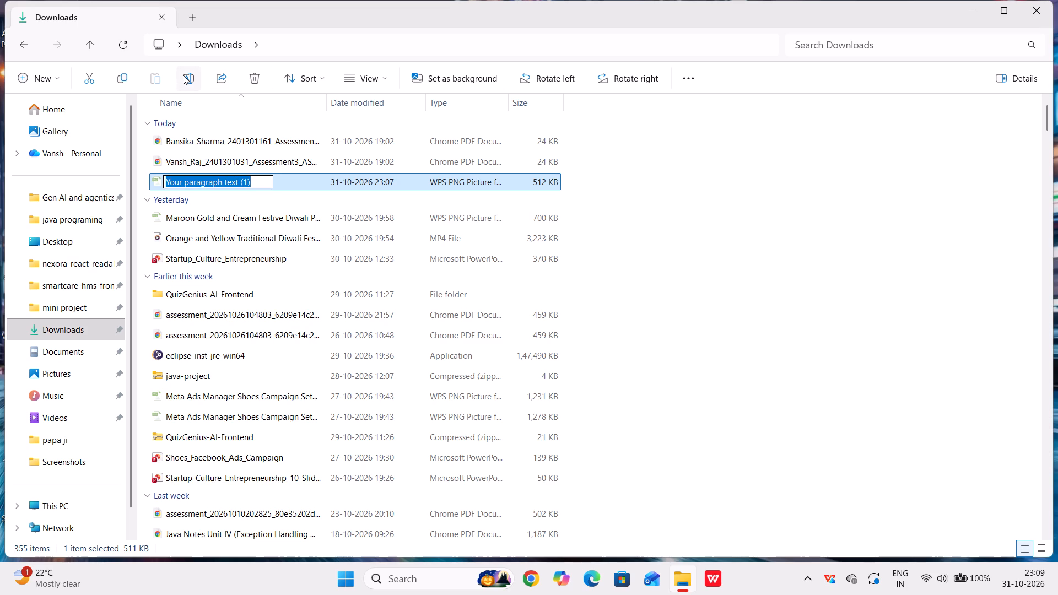
key("BackSpace")
type("GR")
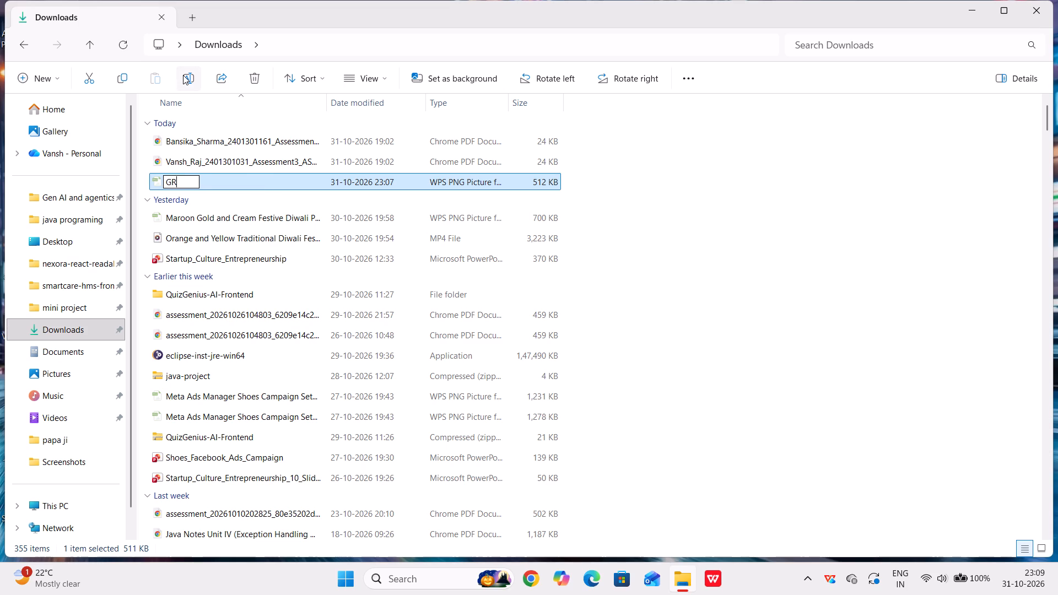
type("AP")
type("HIC")
key("space")
type("DESI")
type("GN")
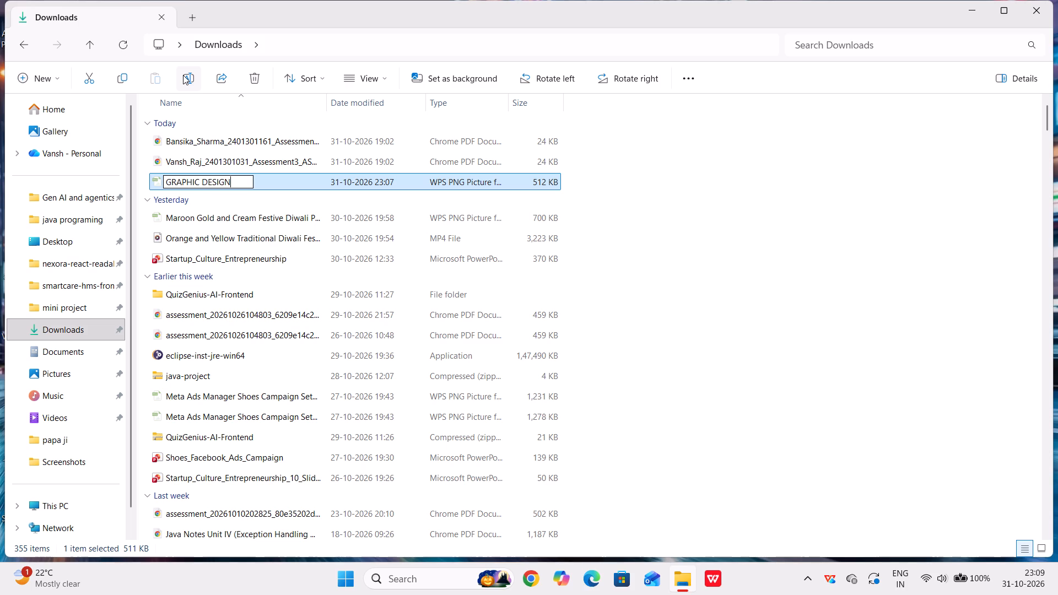
key("Return")
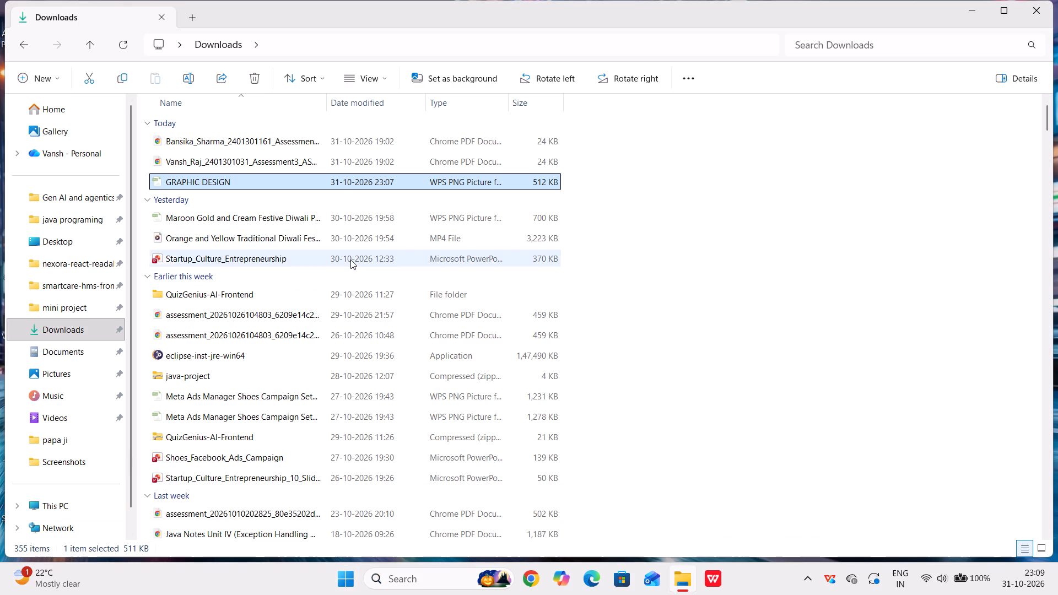
Launch Google Chrome with the geetauniversity.ed... work profile.
left_click(417, 581)
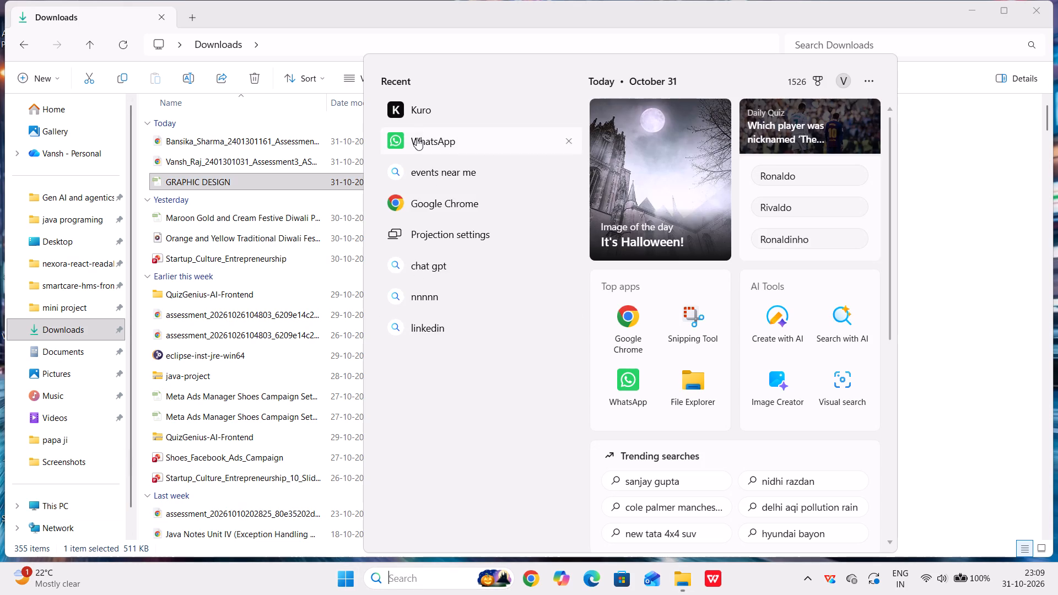
left_click(633, 316)
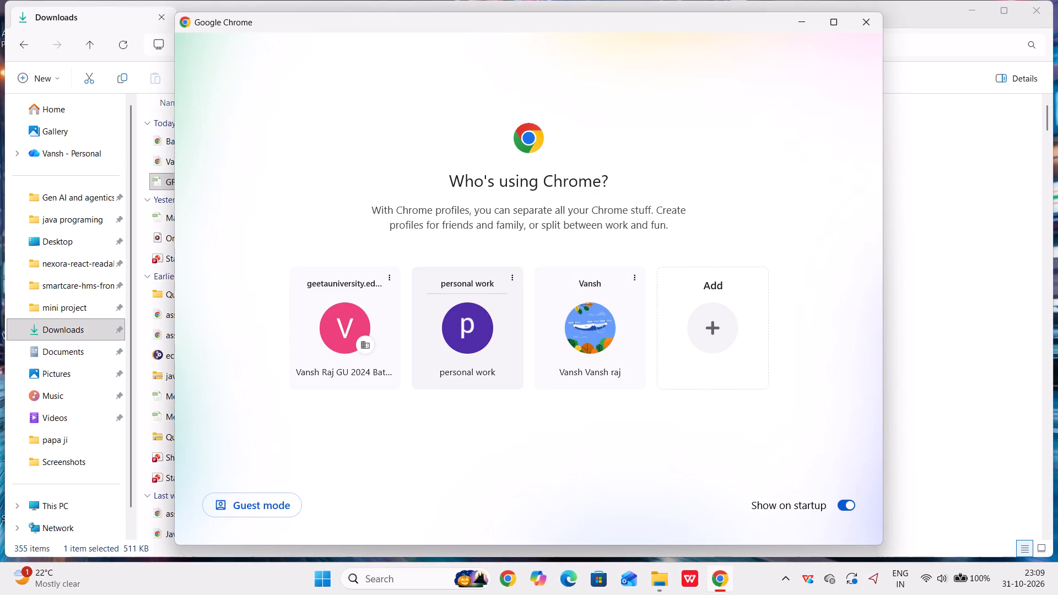
left_click(371, 292)
left_click(347, 327)
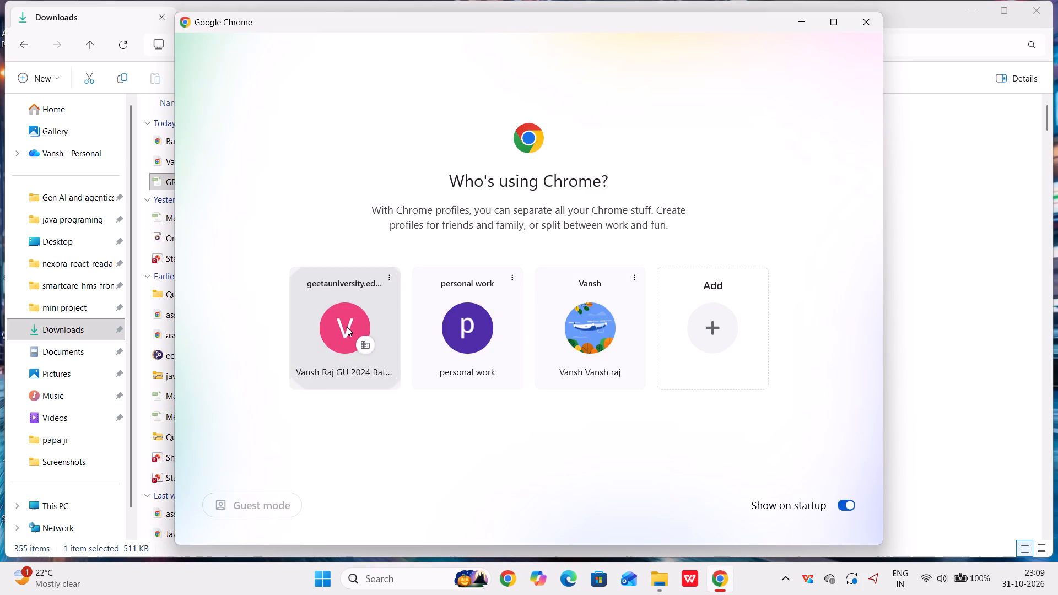
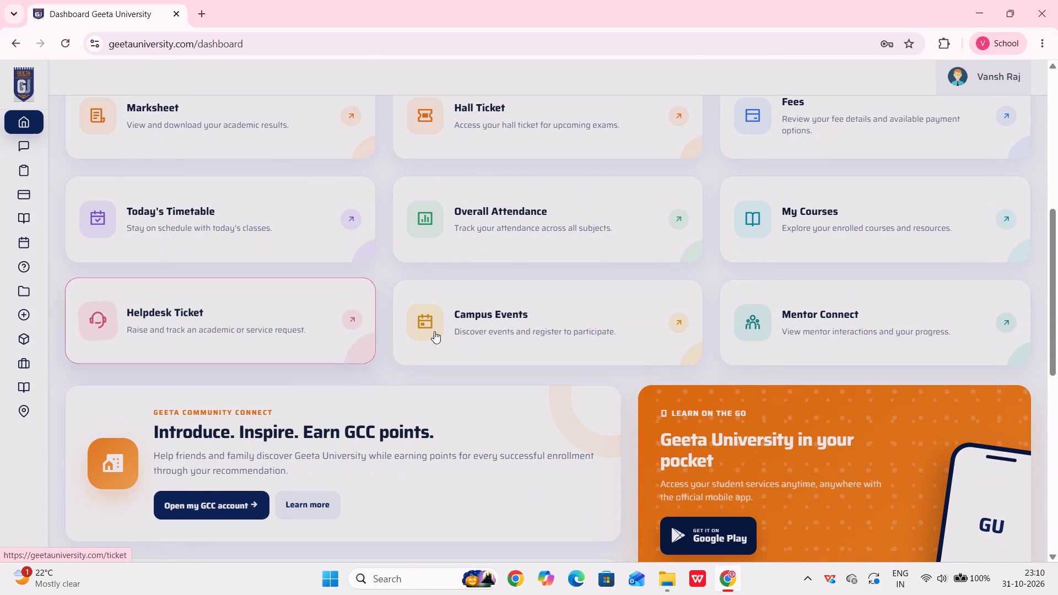
Open Campus Events from the student dashboard and review the campus opportunities and event attendance updates.
left_click(461, 331)
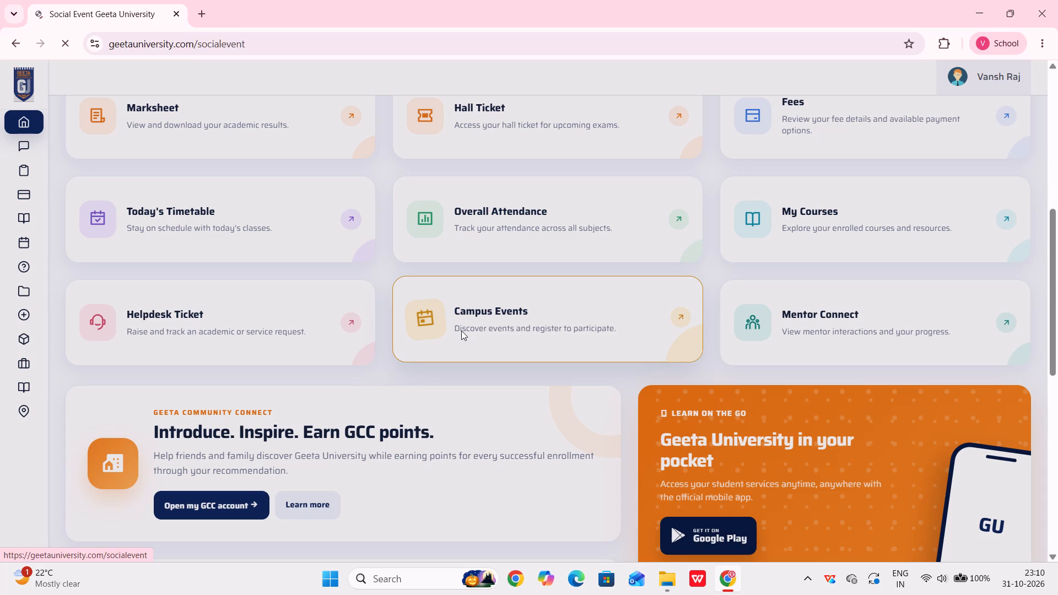
scroll(461, 331, "down", 2)
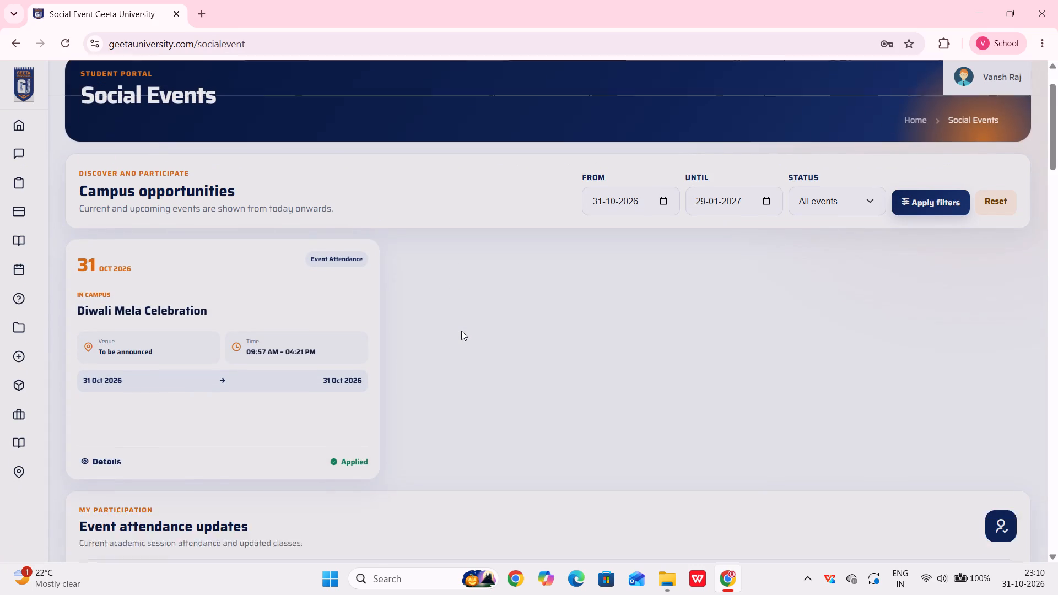
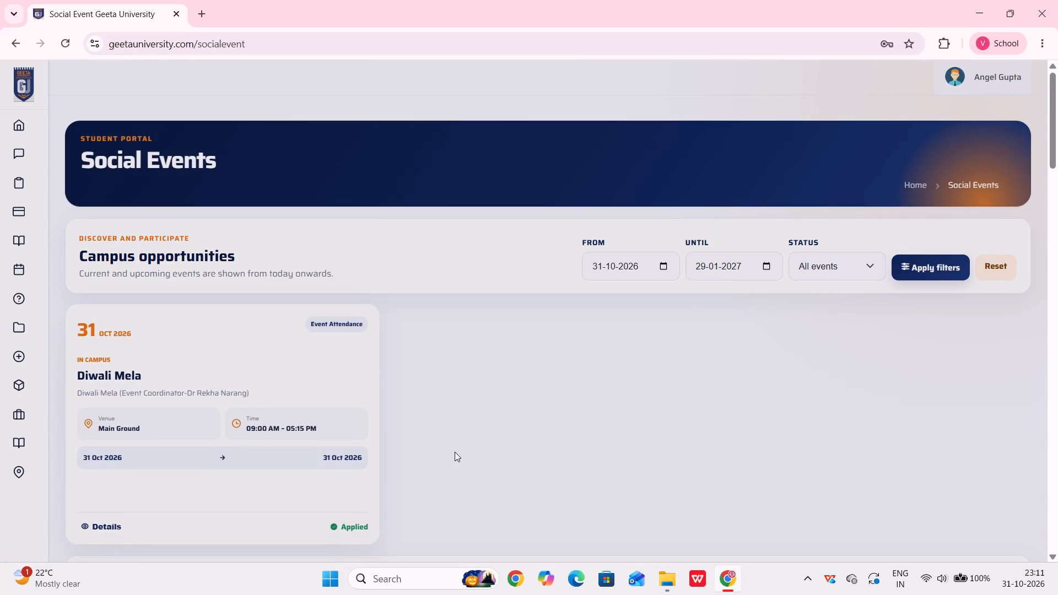
Review the full list of event attendance updates on the Social Events page, down to the oldest entry.
scroll(455, 452, "down", 5)
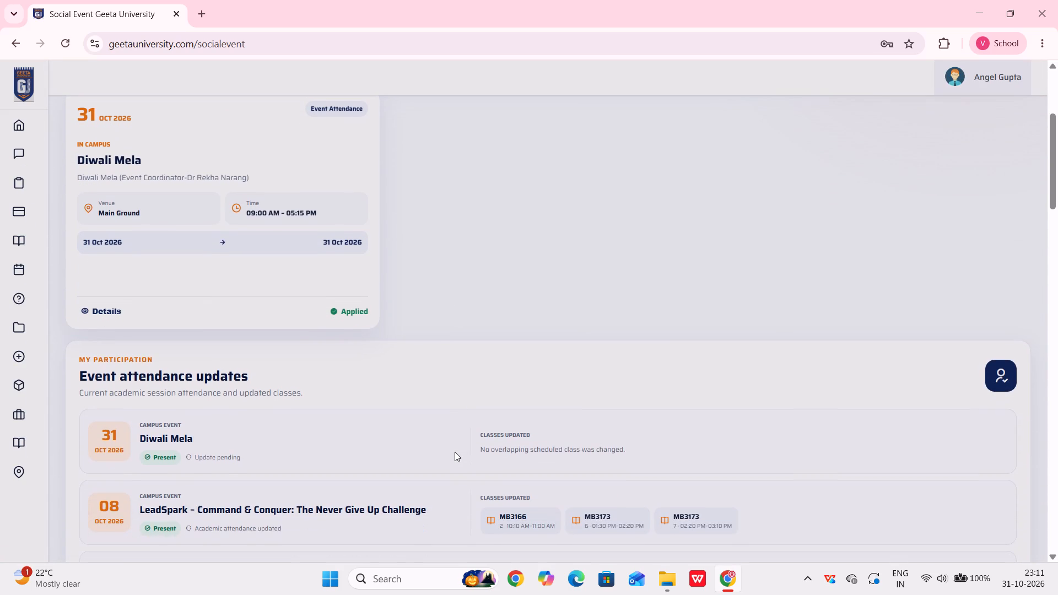
scroll(462, 504, "down", 2)
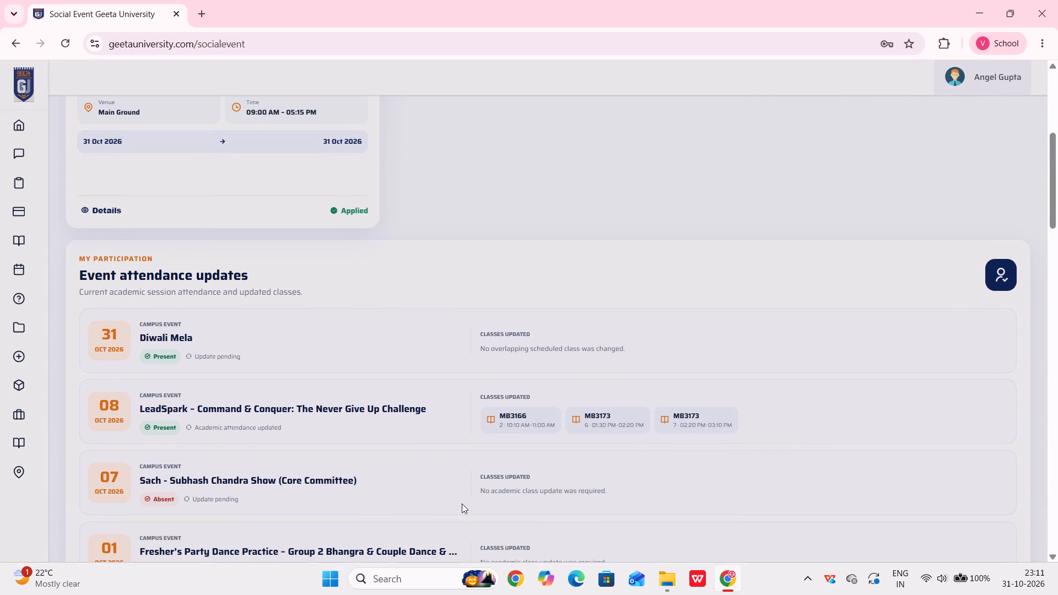
scroll(508, 421, "down", 1)
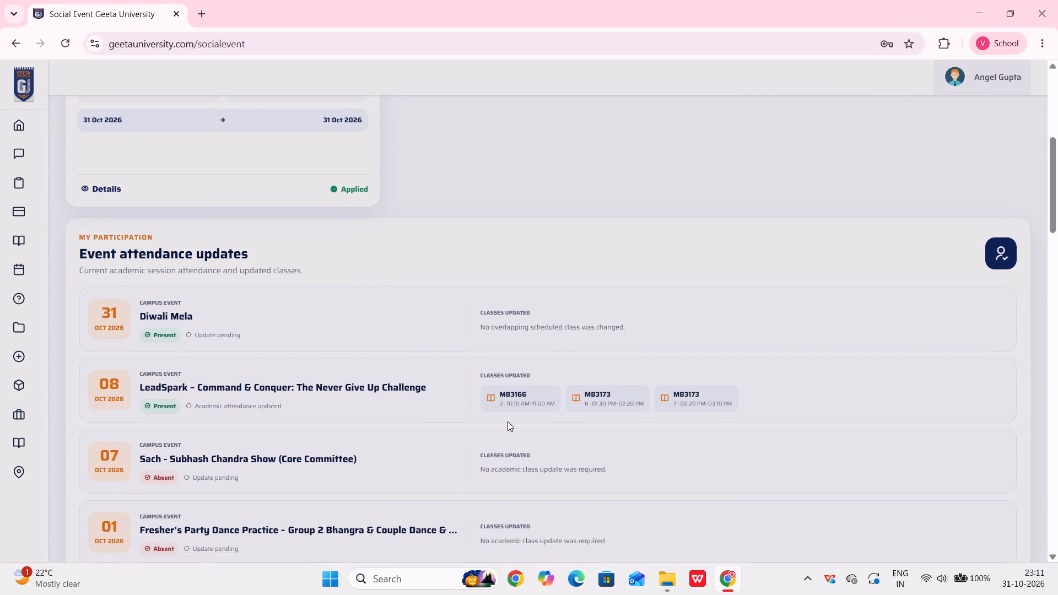
scroll(508, 421, "down", 6)
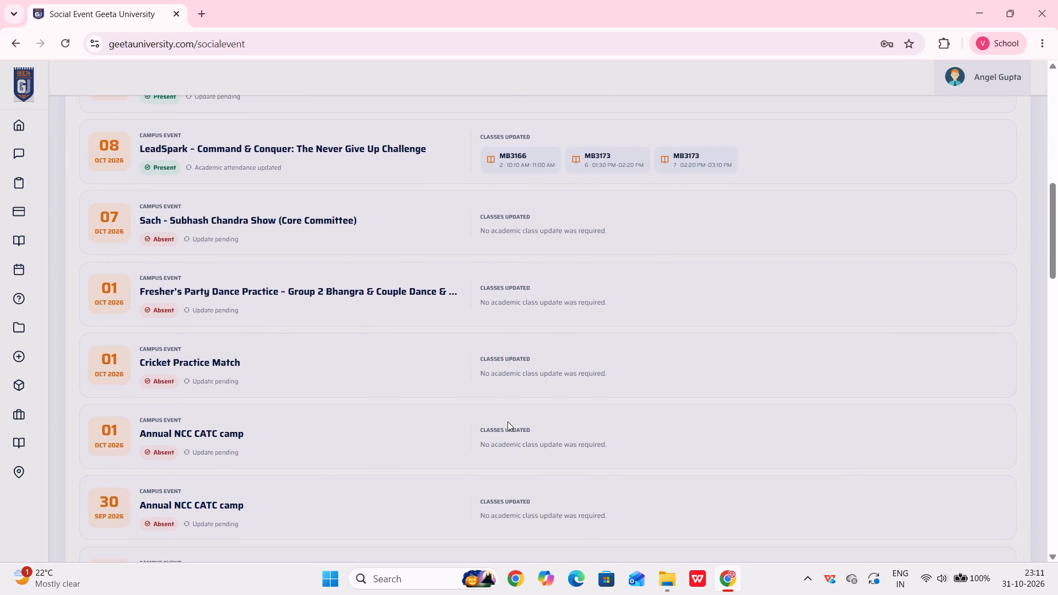
scroll(508, 421, "down", 6)
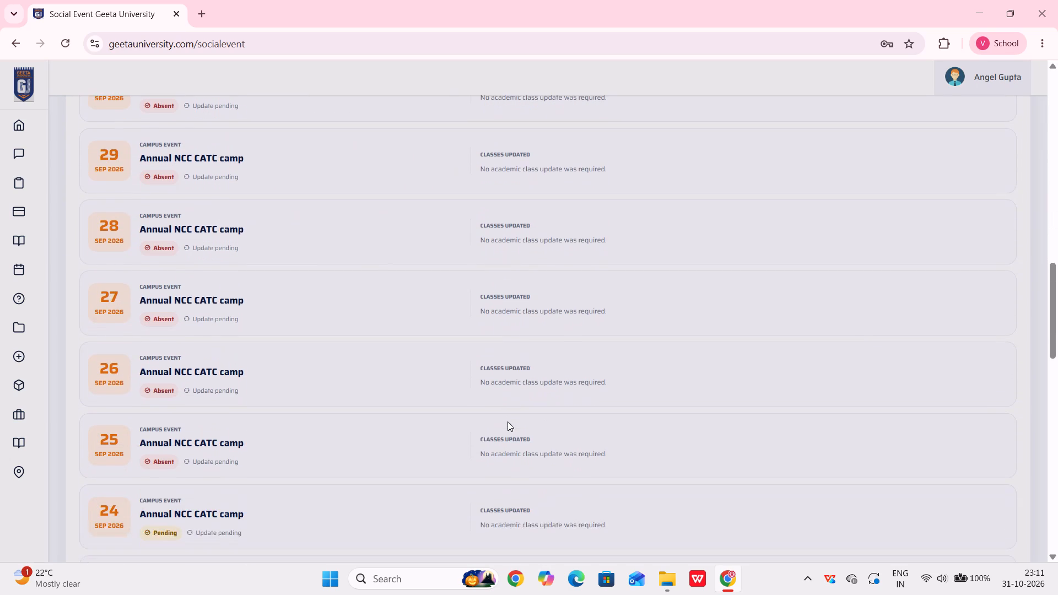
scroll(508, 421, "down", 4)
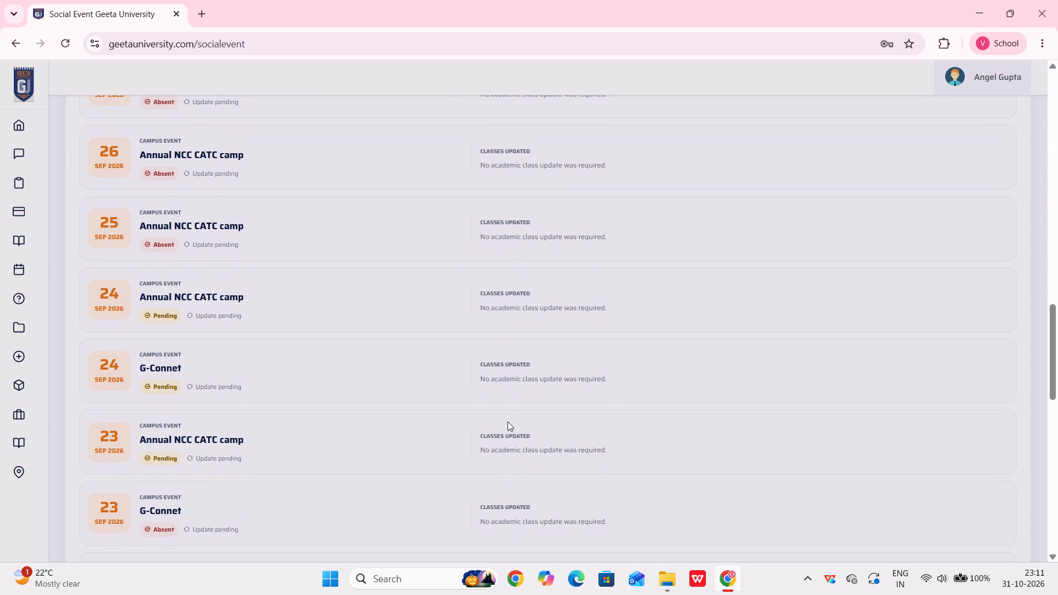
scroll(442, 372, "down", 3)
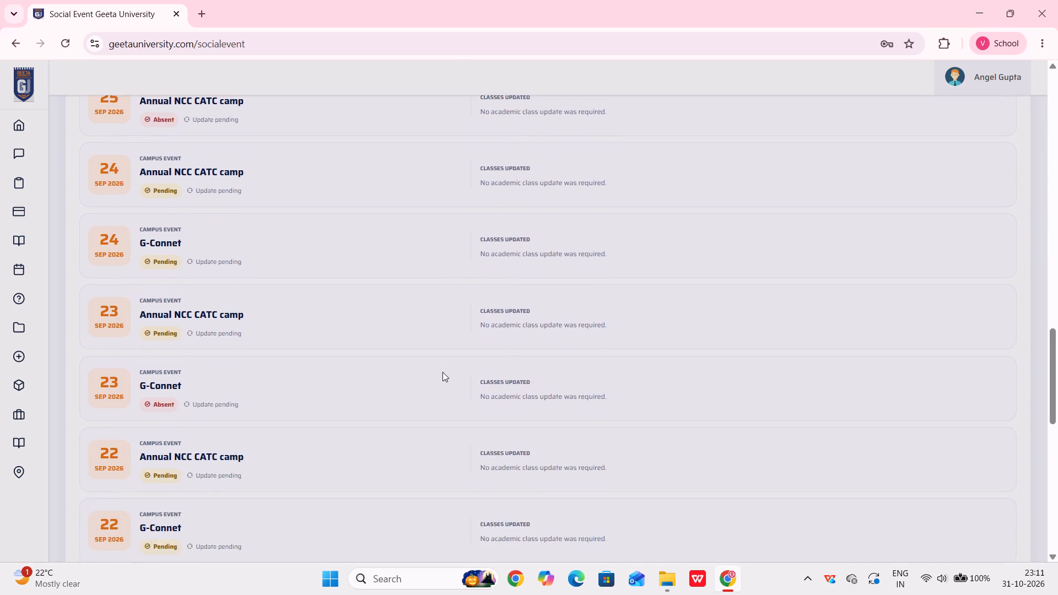
scroll(442, 372, "down", 4)
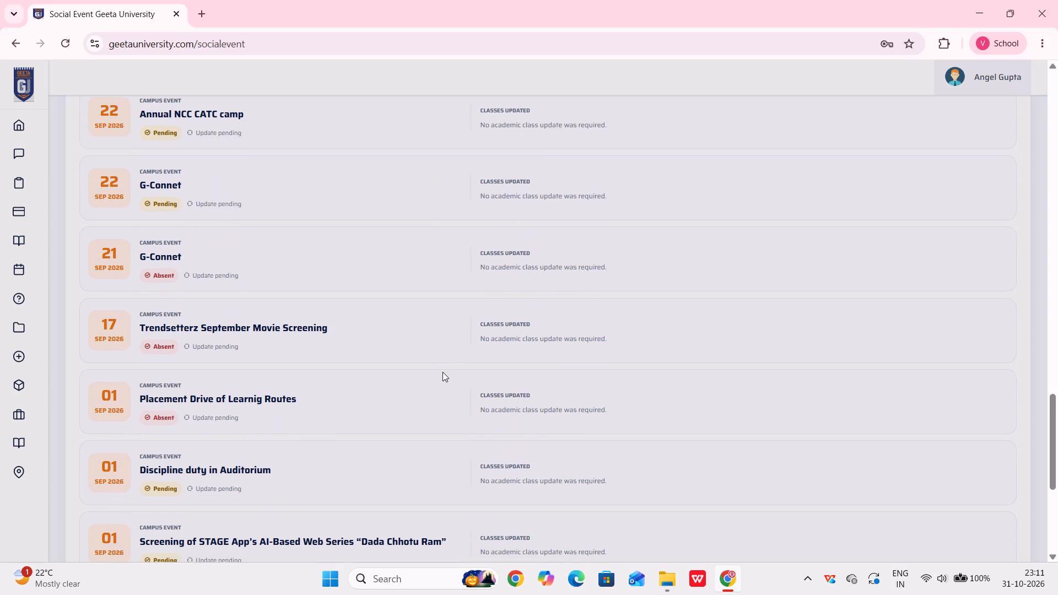
scroll(442, 372, "down", 4)
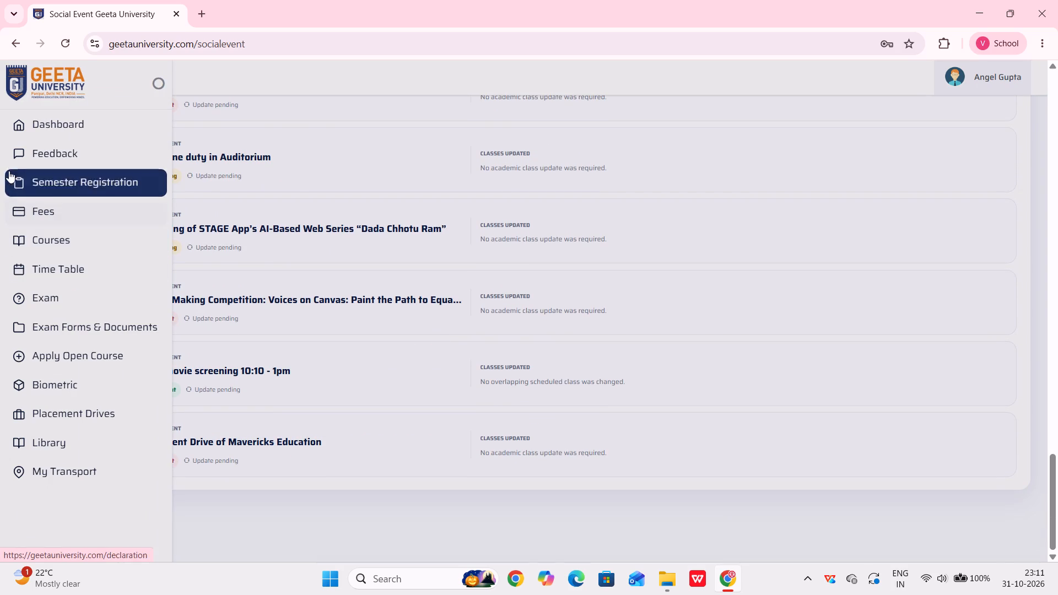
Return to the dashboard, open Today's Timetable, and review the day's class periods and attendance.
left_click(23, 126)
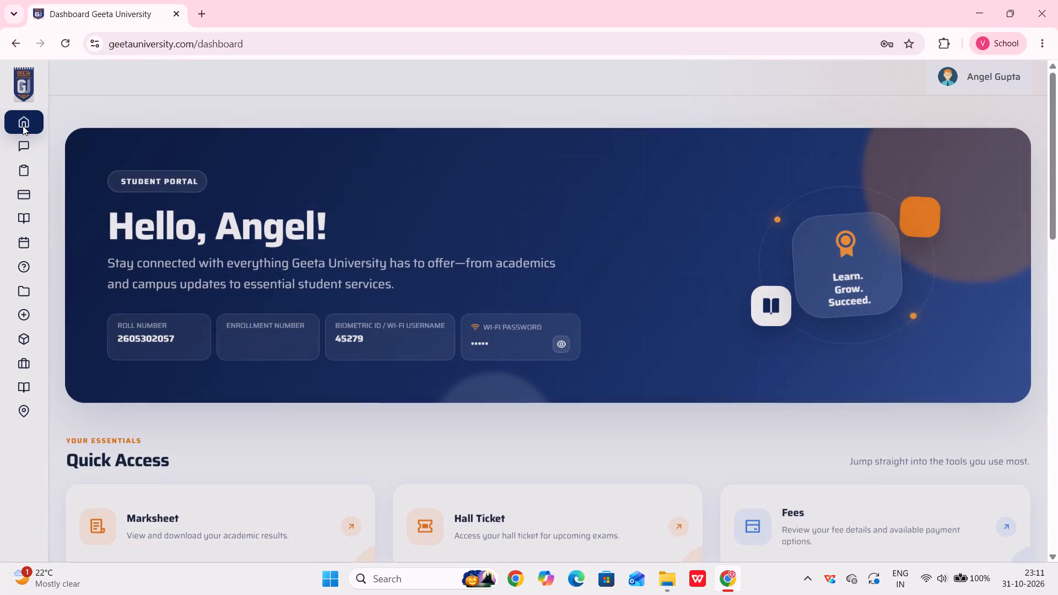
scroll(23, 126, "down", 4)
scroll(155, 284, "down", 1)
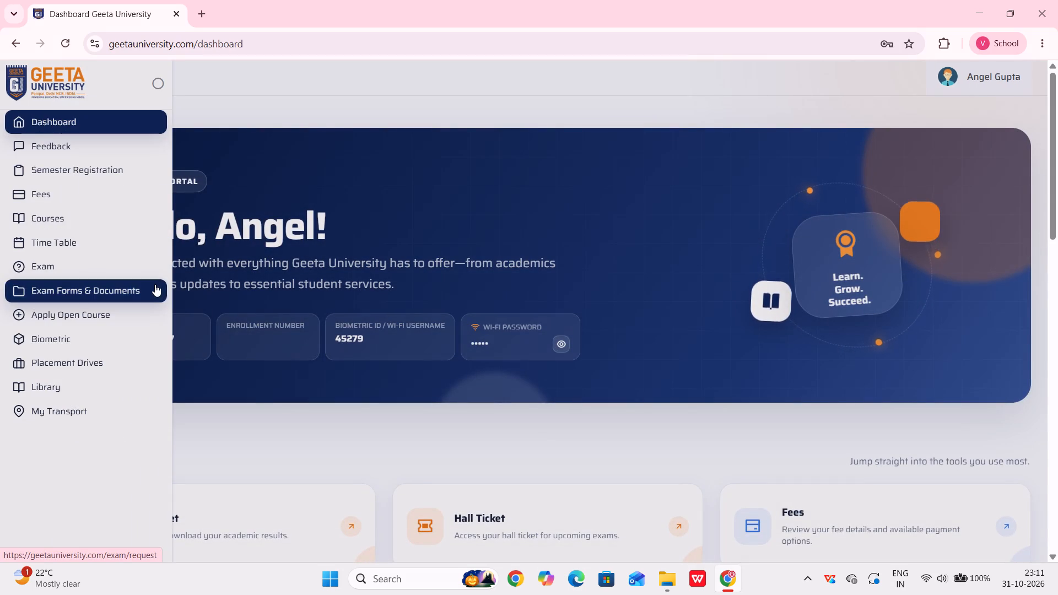
scroll(155, 284, "down", 1)
scroll(345, 360, "down", 3)
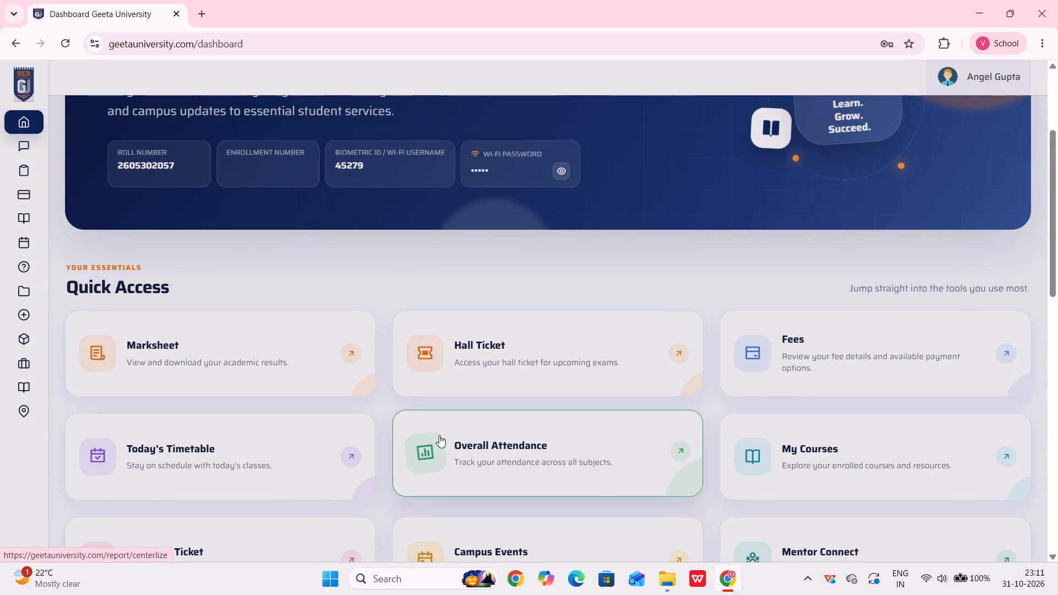
left_click(289, 441)
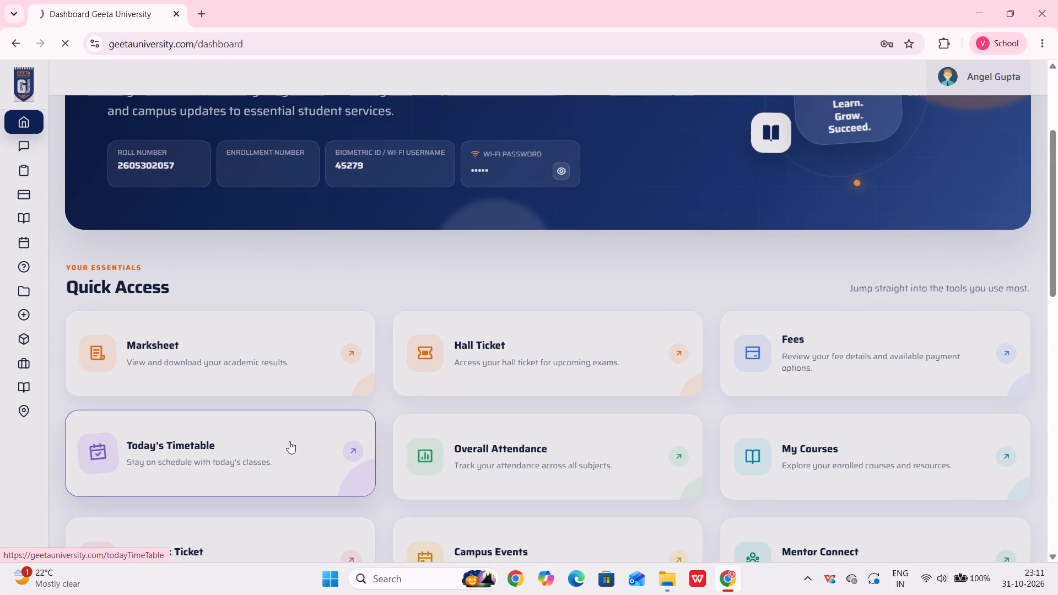
scroll(289, 441, "down", 3)
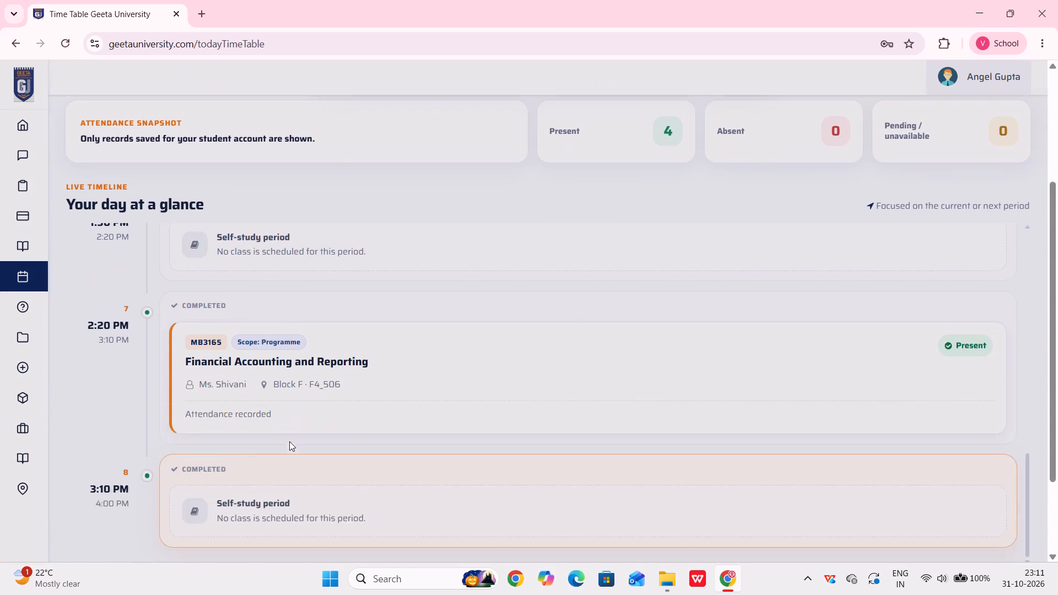
scroll(289, 441, "down", 1)
scroll(317, 380, "up", 2)
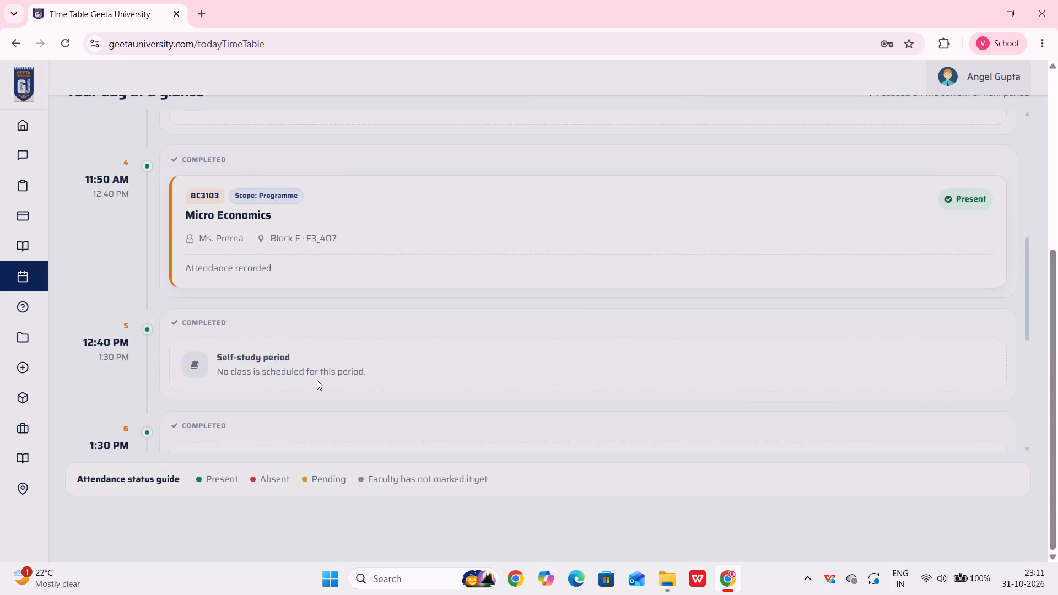
scroll(317, 380, "up", 2)
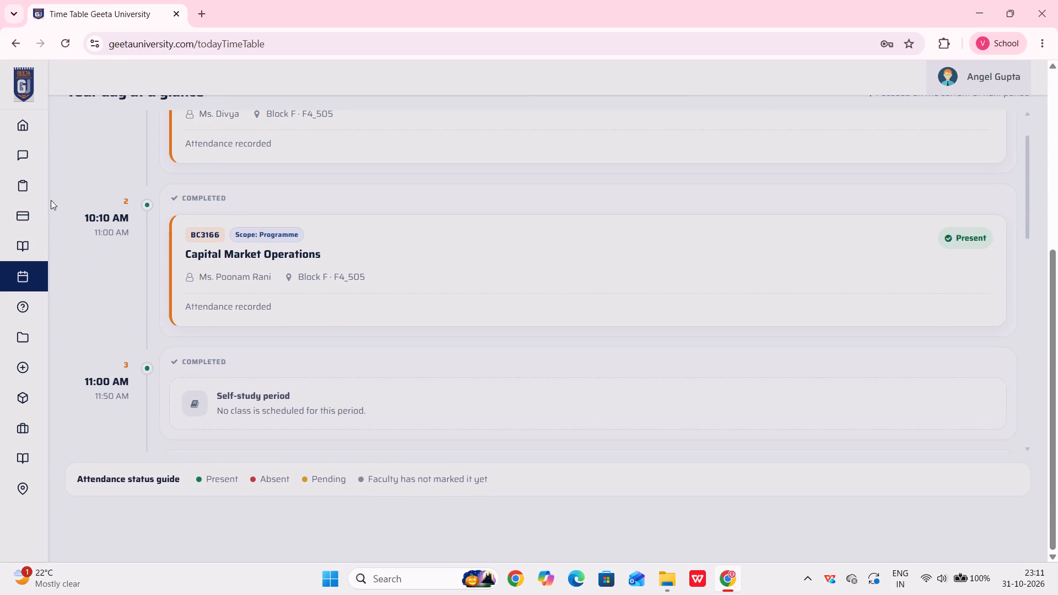
Open Overall Attendance from the dashboard and review the attendance for each course.
left_click(42, 138)
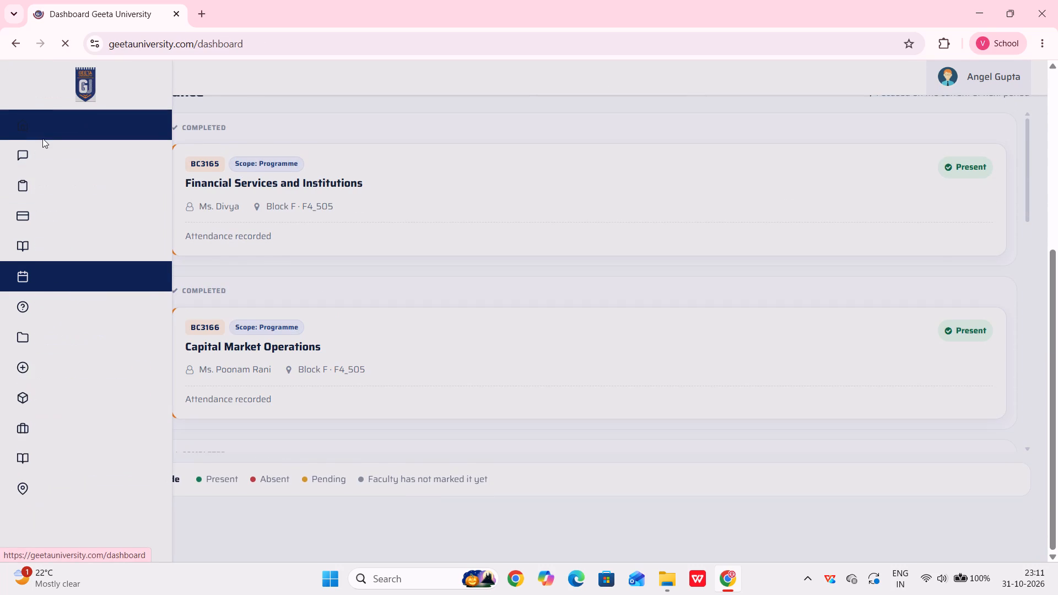
scroll(195, 250, "down", 4)
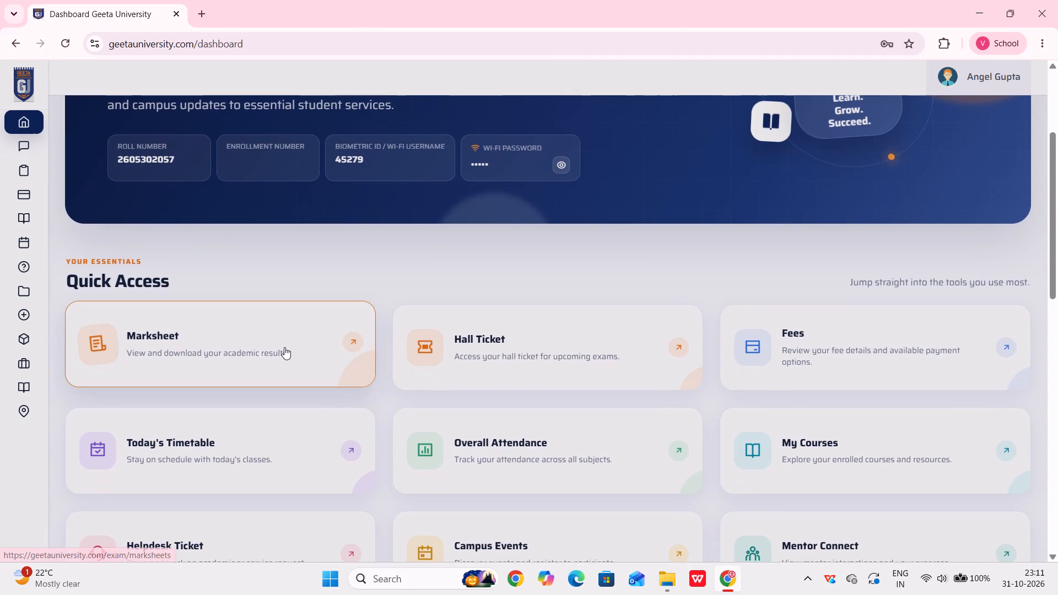
left_click(463, 450)
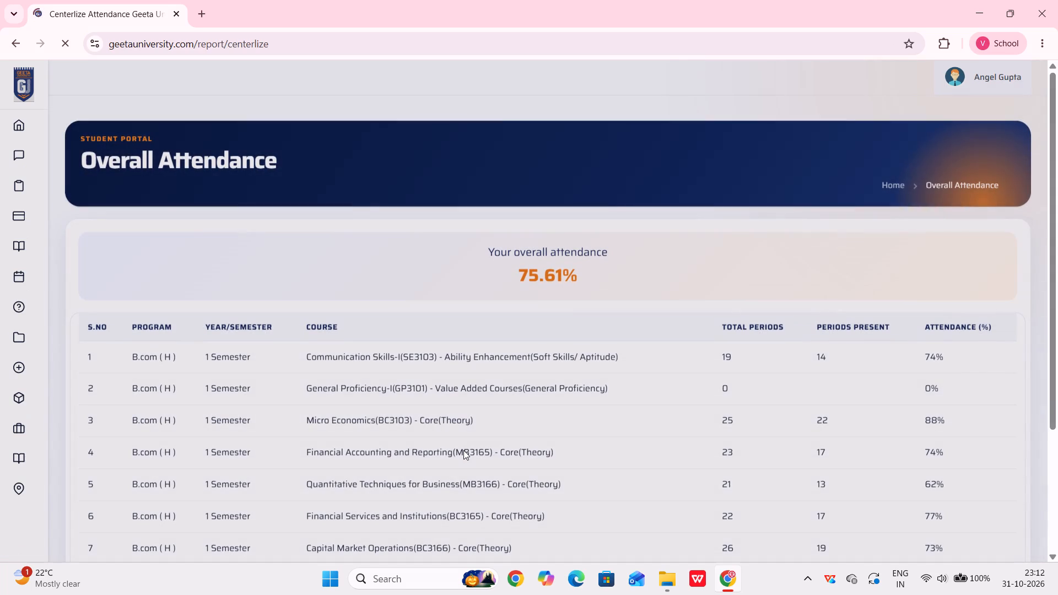
scroll(463, 450, "down", 3)
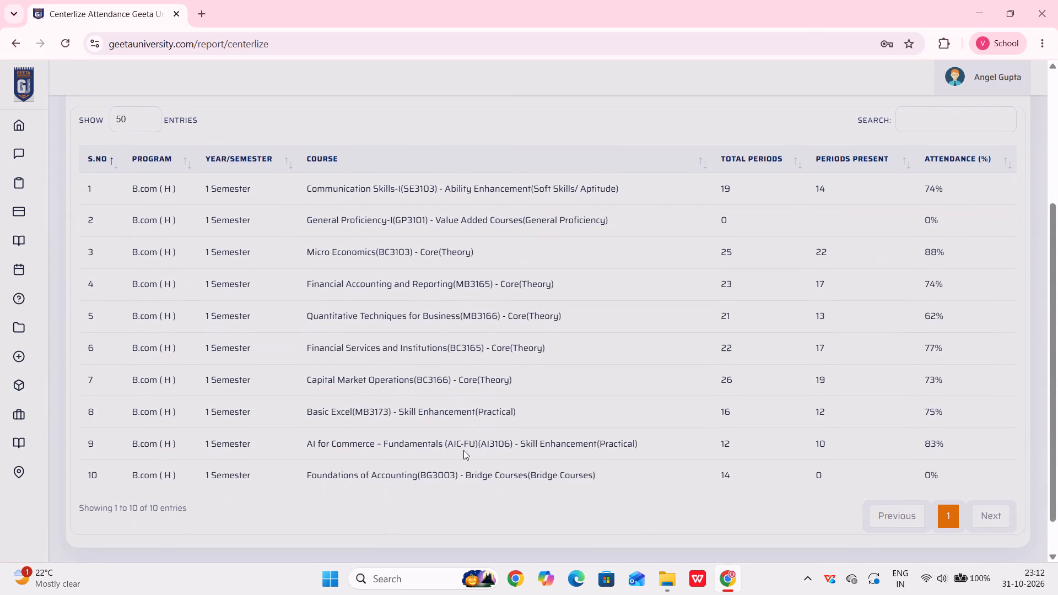
scroll(832, 130, "up", 4)
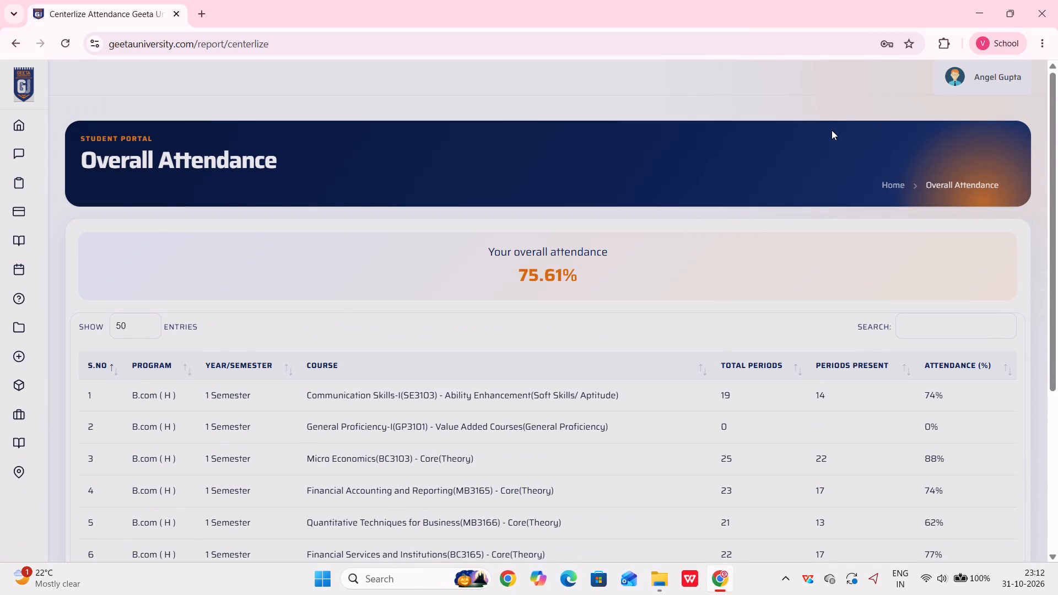
Open Fees from the dashboard and review the fee breakdown for 1 Semester.
left_click(19, 133)
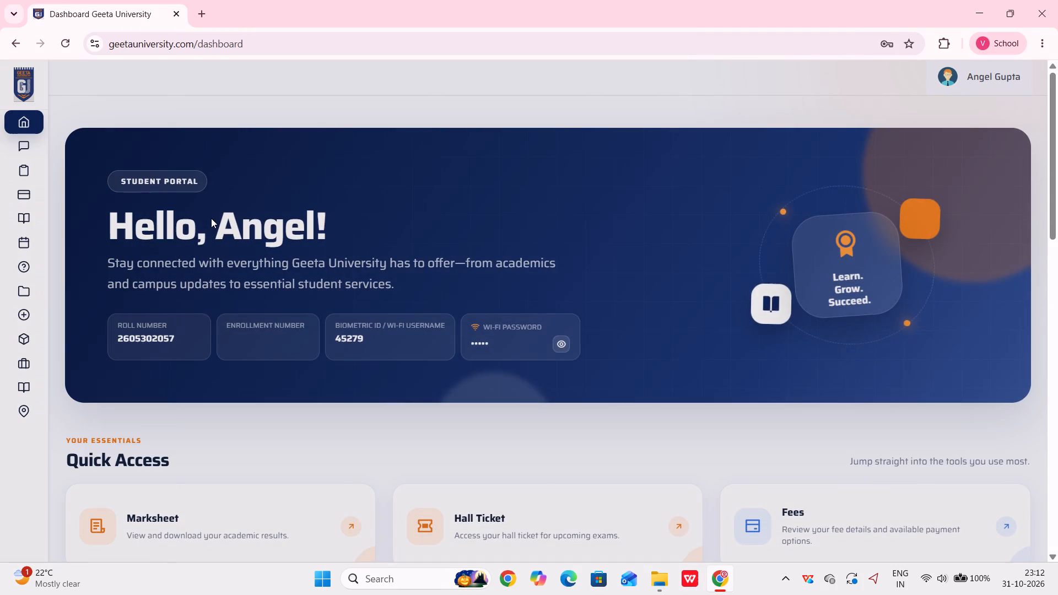
scroll(192, 355, "down", 4)
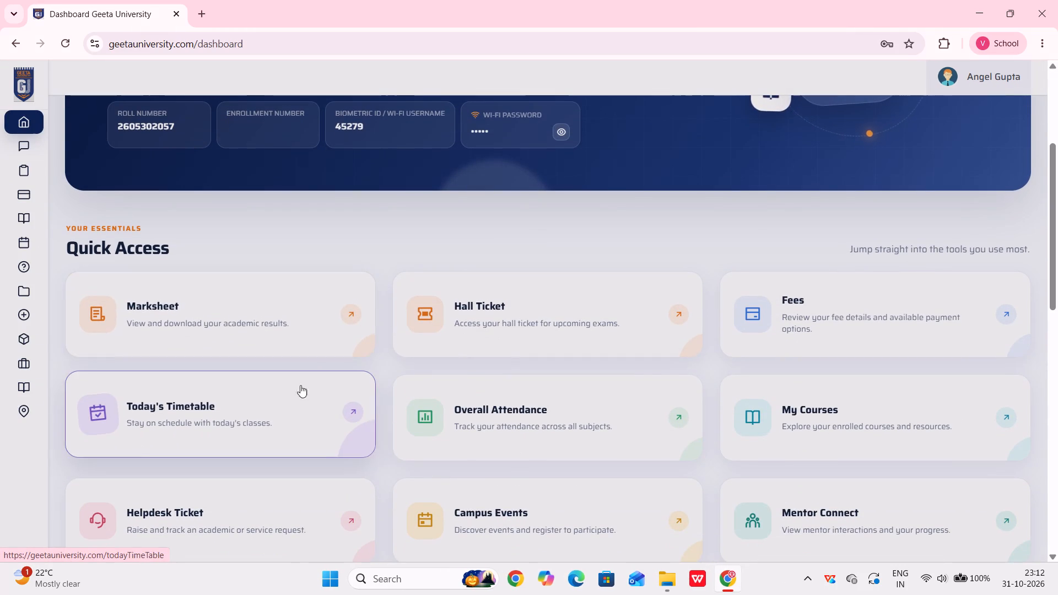
left_click(808, 291)
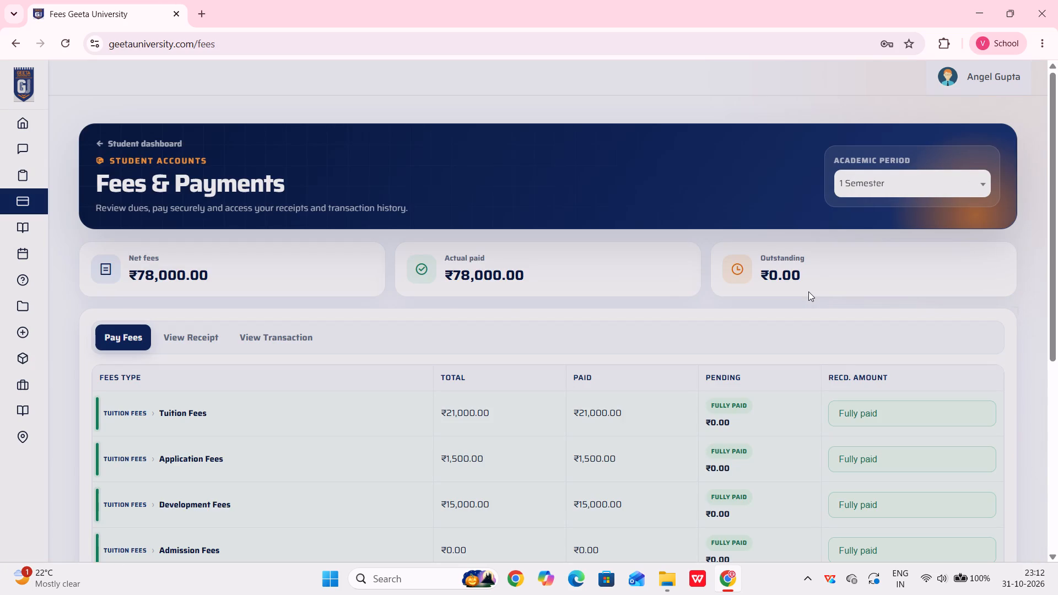
scroll(796, 293, "down", 4)
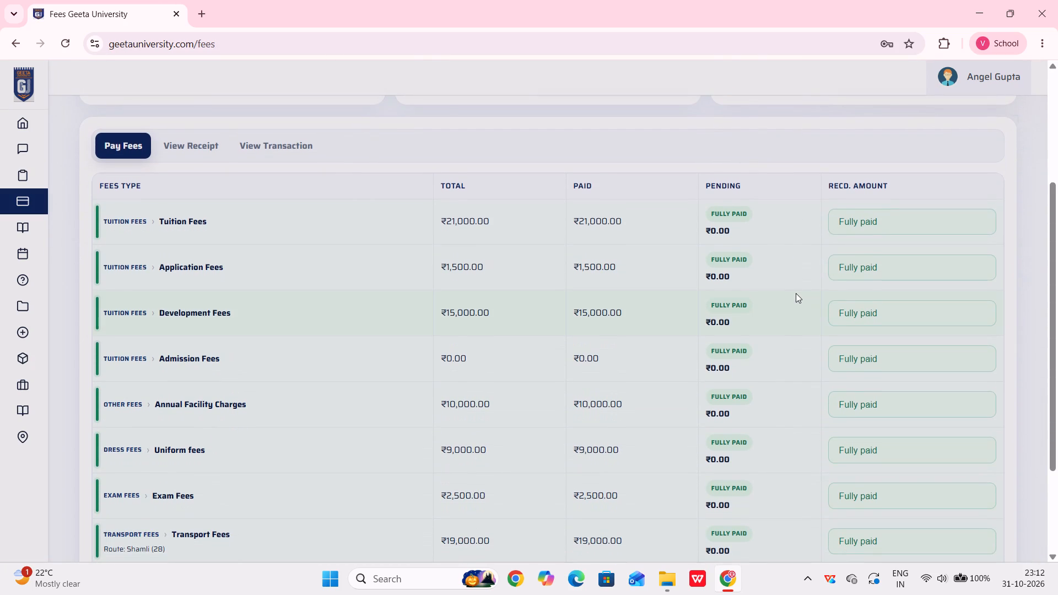
scroll(796, 293, "down", 3)
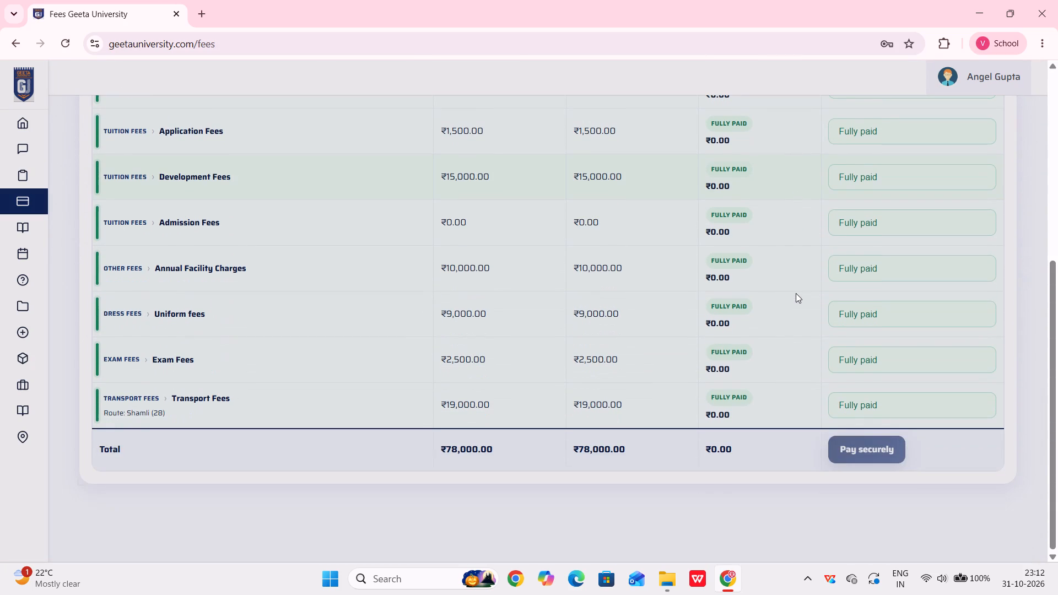
scroll(796, 293, "up", 3)
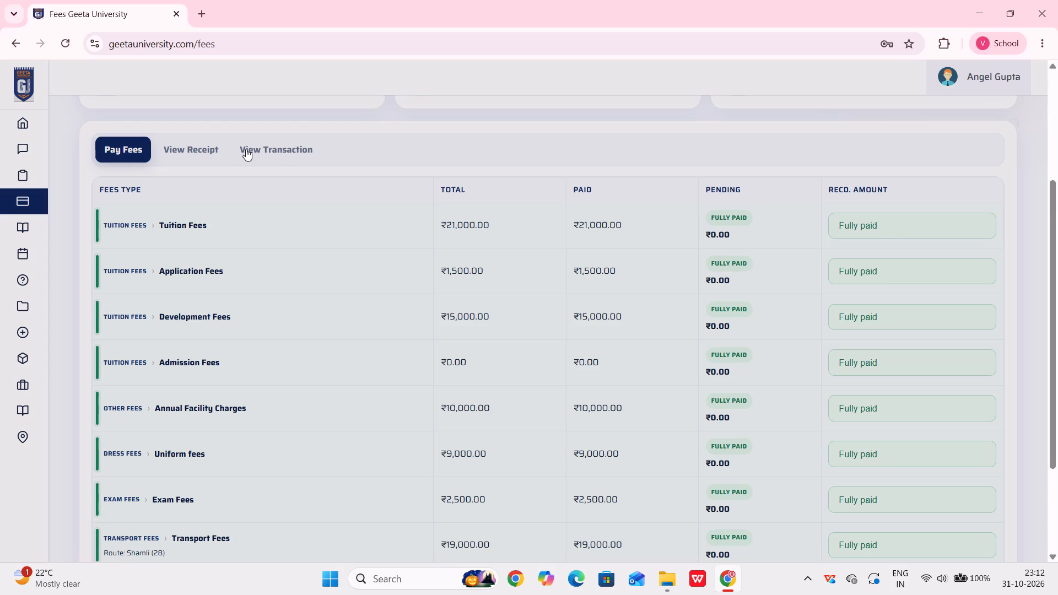
Show the 1 Semester fee receipts and view each of the three in turn, closing each one after reading it.
left_click(207, 146)
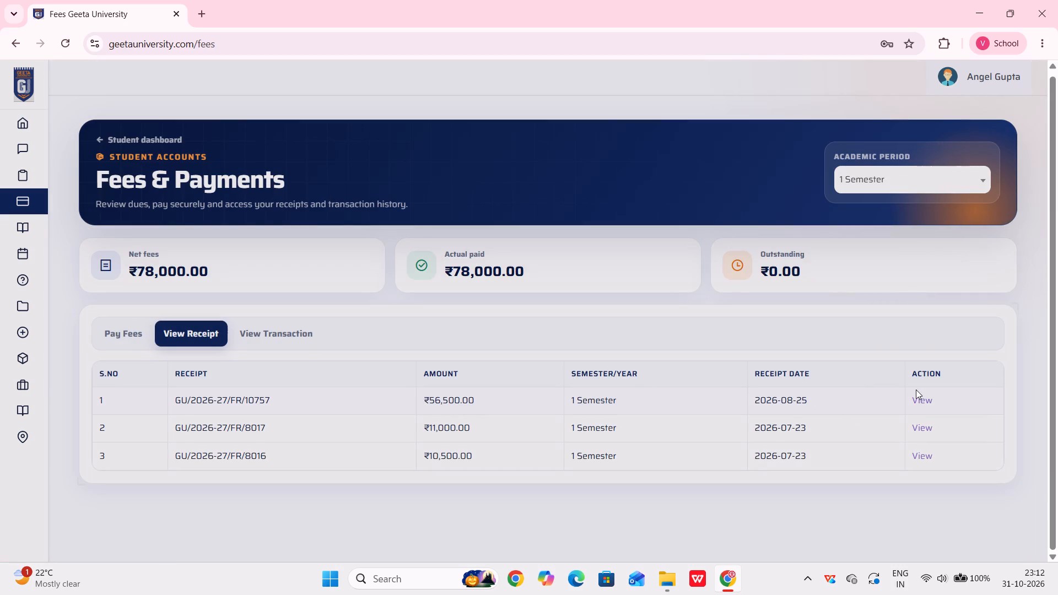
left_click(928, 397)
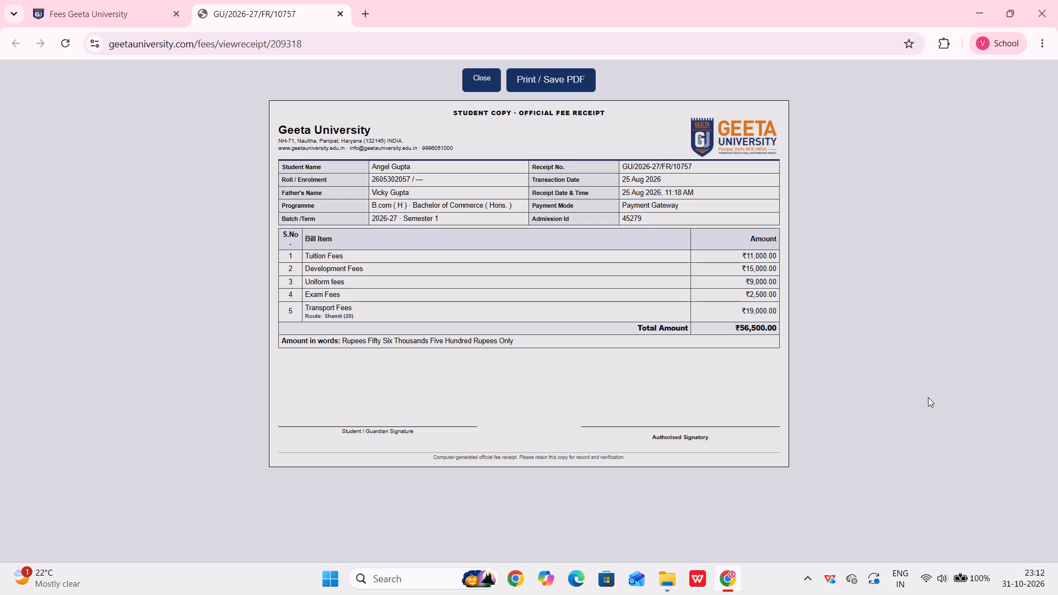
scroll(848, 376, "left", 1)
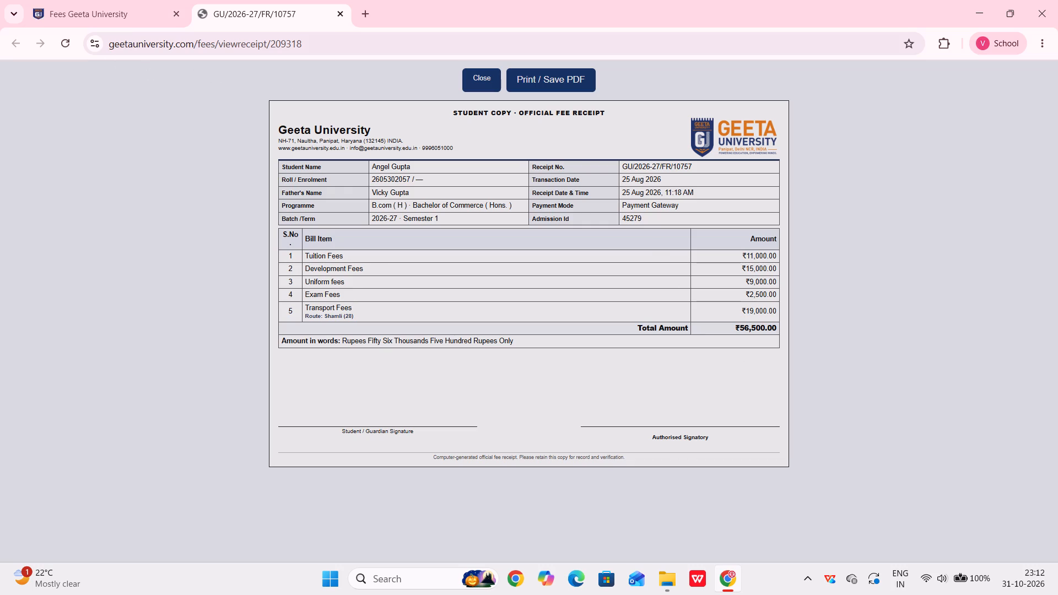
left_click(339, 8)
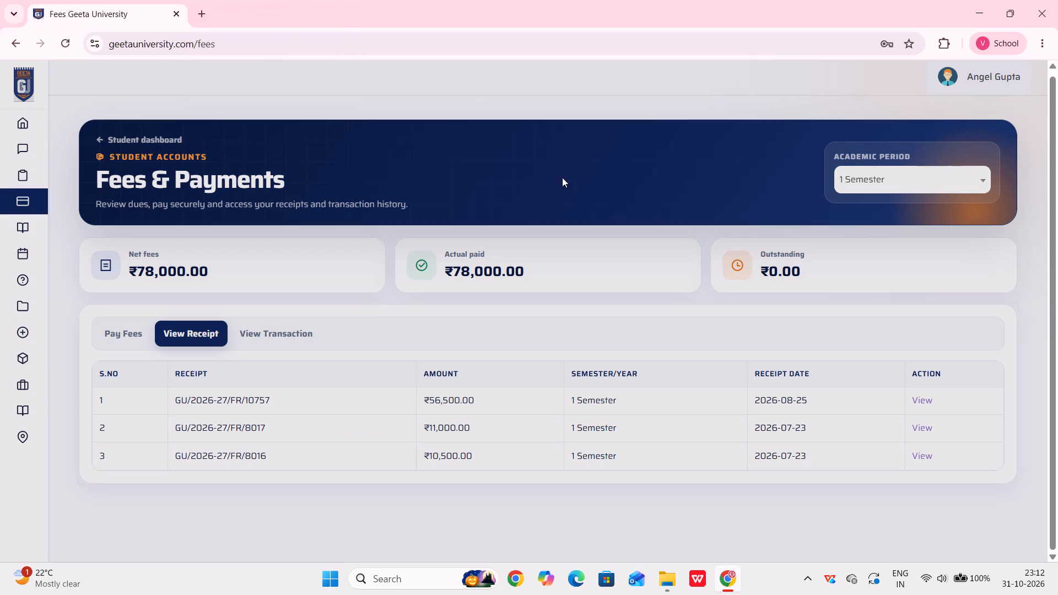
left_click(921, 428)
left_click(730, 308)
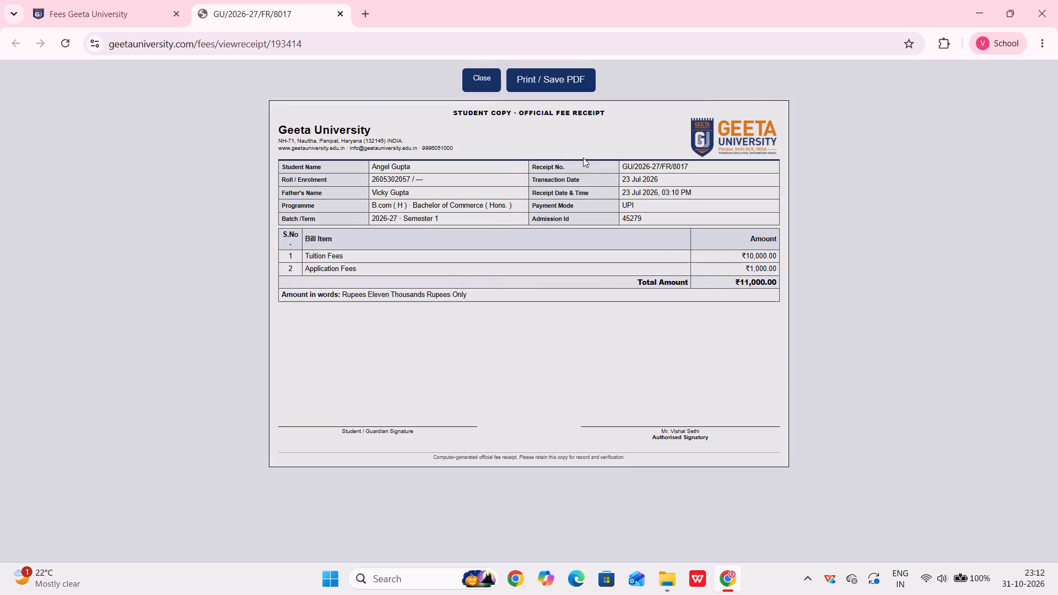
left_click(341, 15)
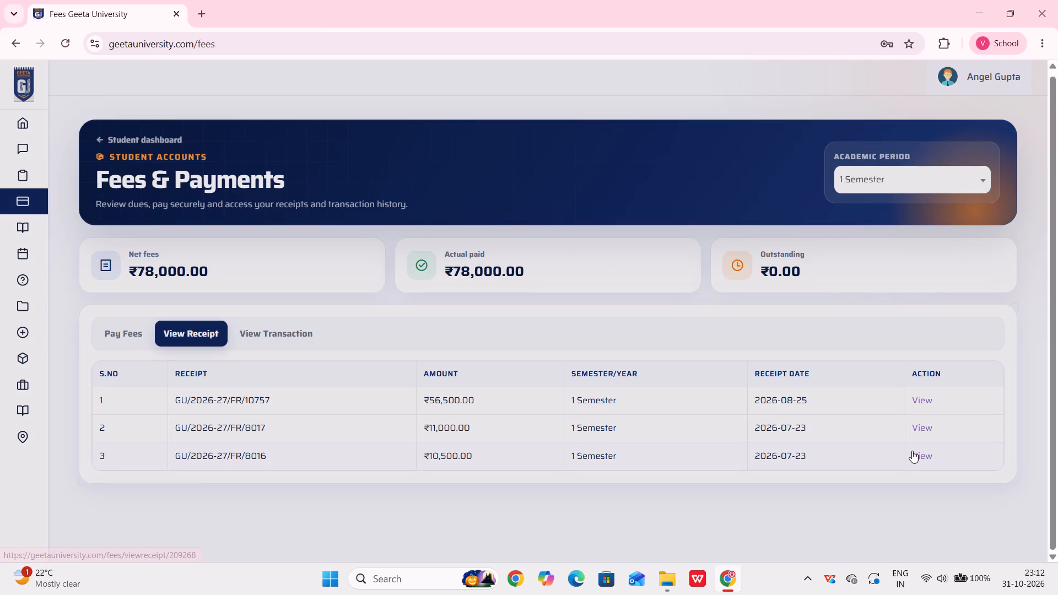
left_click(912, 451)
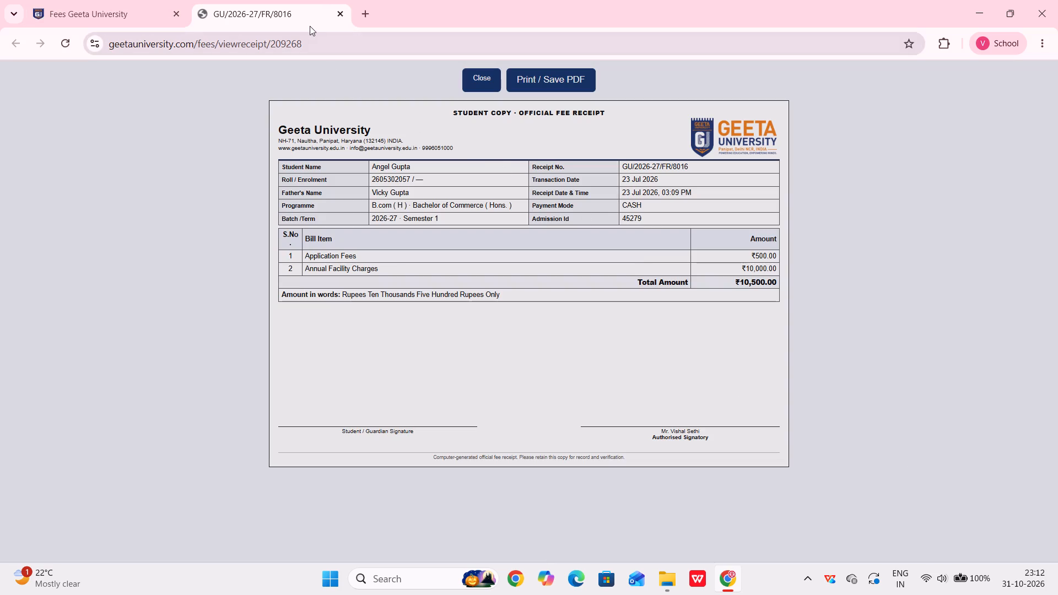
left_click(344, 13)
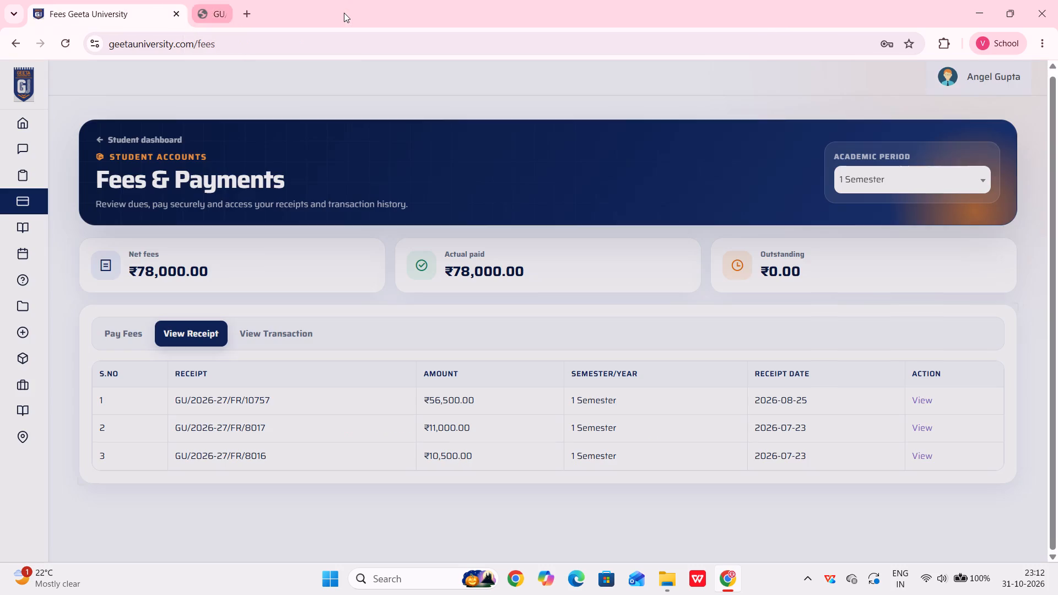
Switch the academic period to 2 Semester and review its fee breakdown.
left_click(866, 181)
left_click(854, 276)
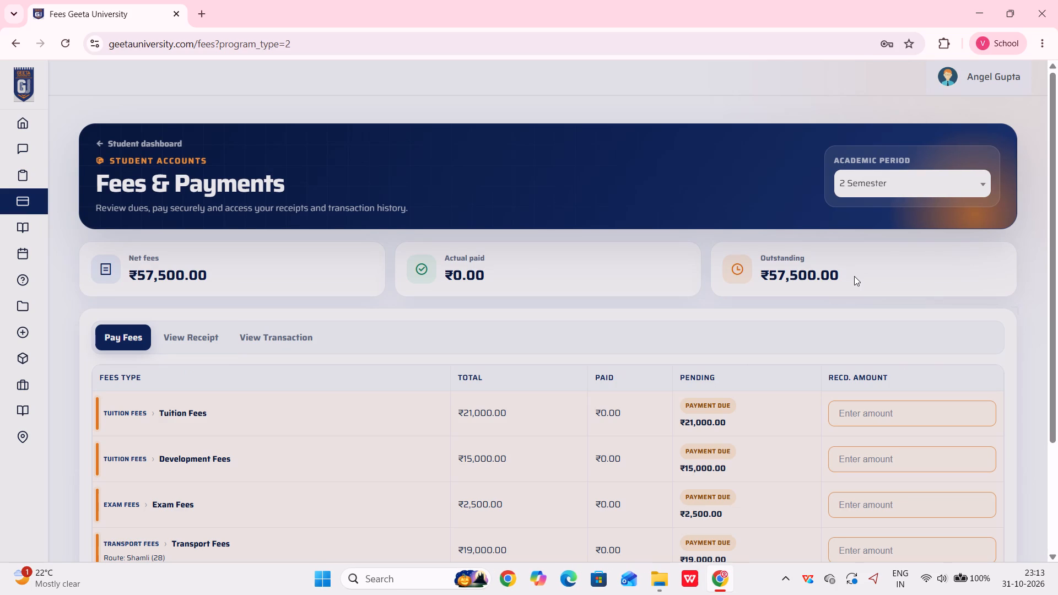
scroll(854, 276, "down", 4)
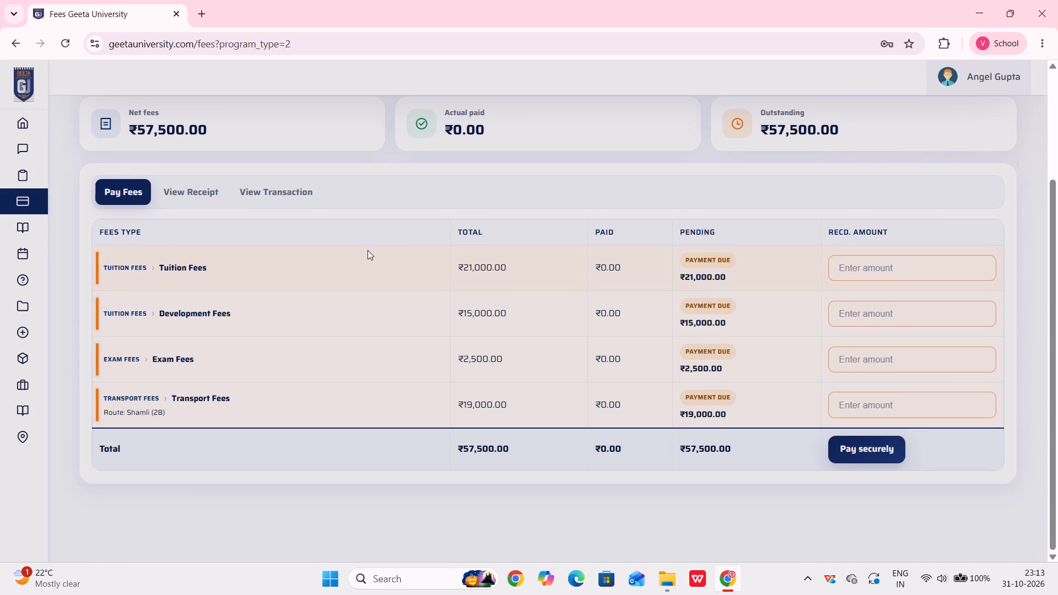
Go back from the fees pages to the student dashboard and open the student account options.
left_click(15, 43)
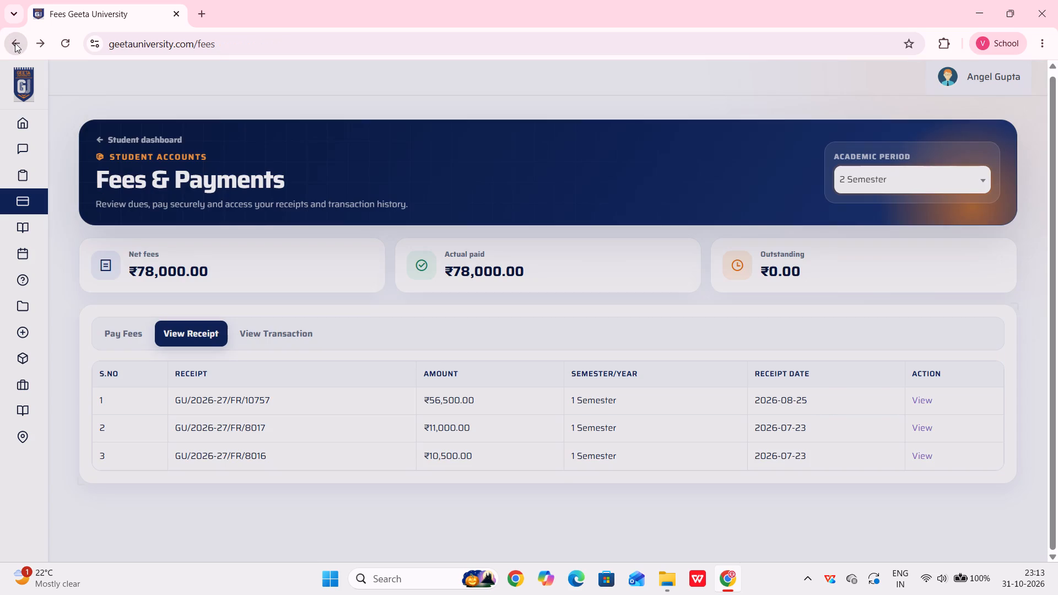
left_click(15, 43)
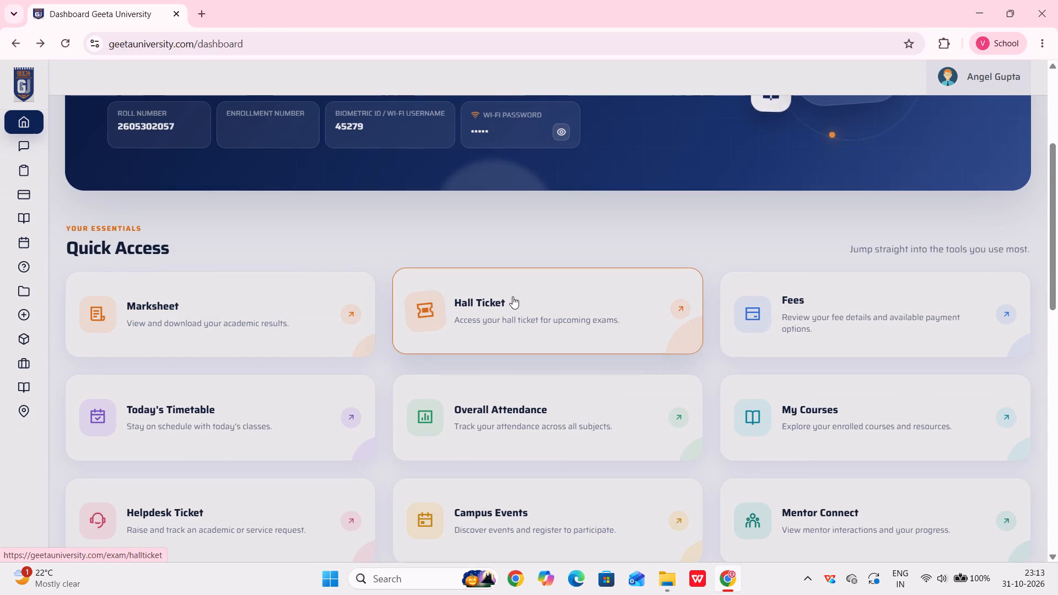
left_click(996, 67)
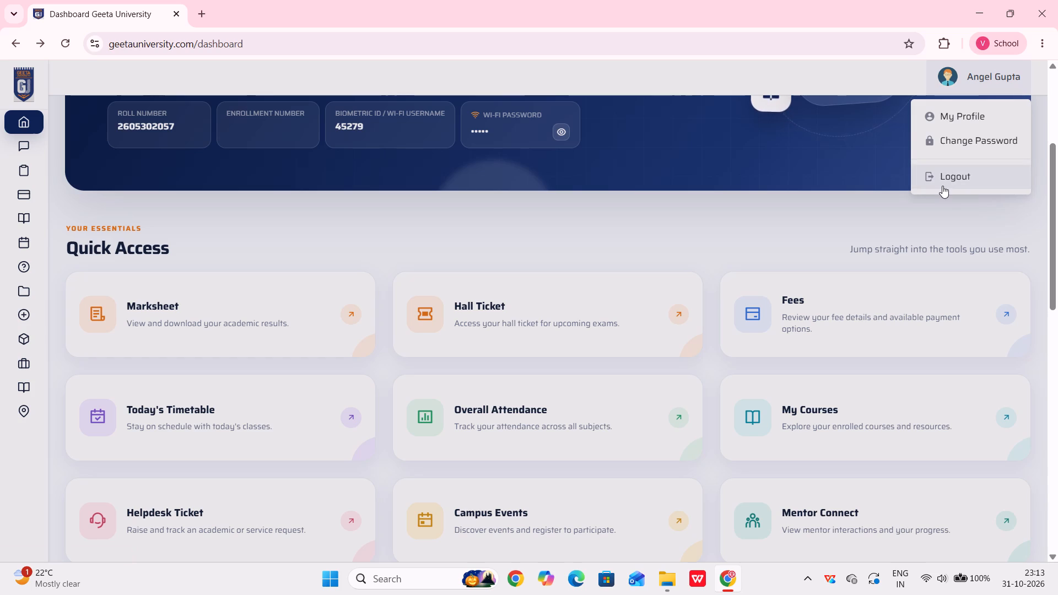
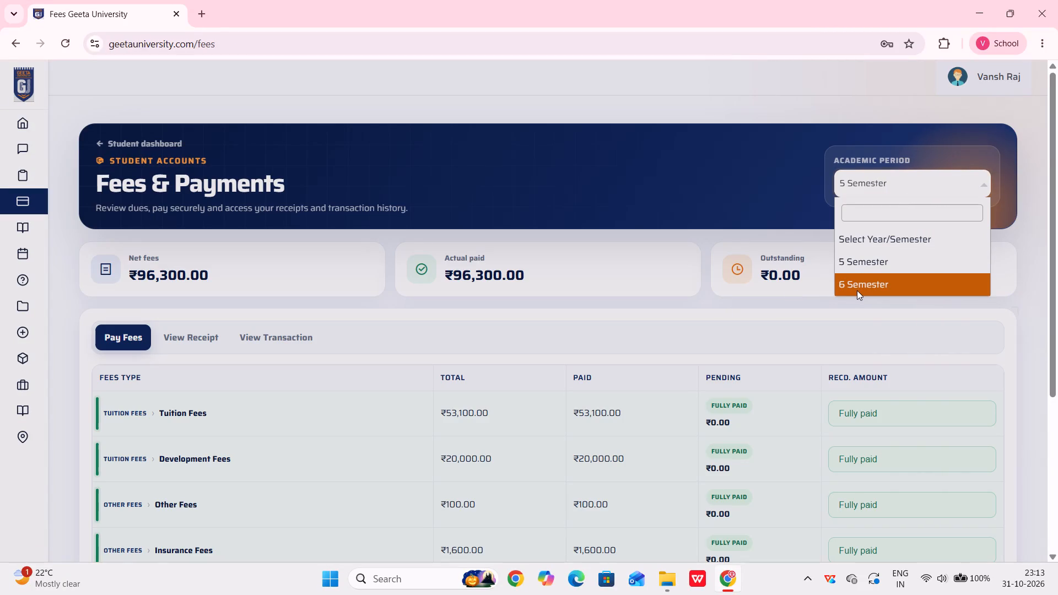
Switch the academic period to 6 Semester, review its fee breakdown and close the browser window.
left_click(857, 290)
scroll(857, 290, "down", 2)
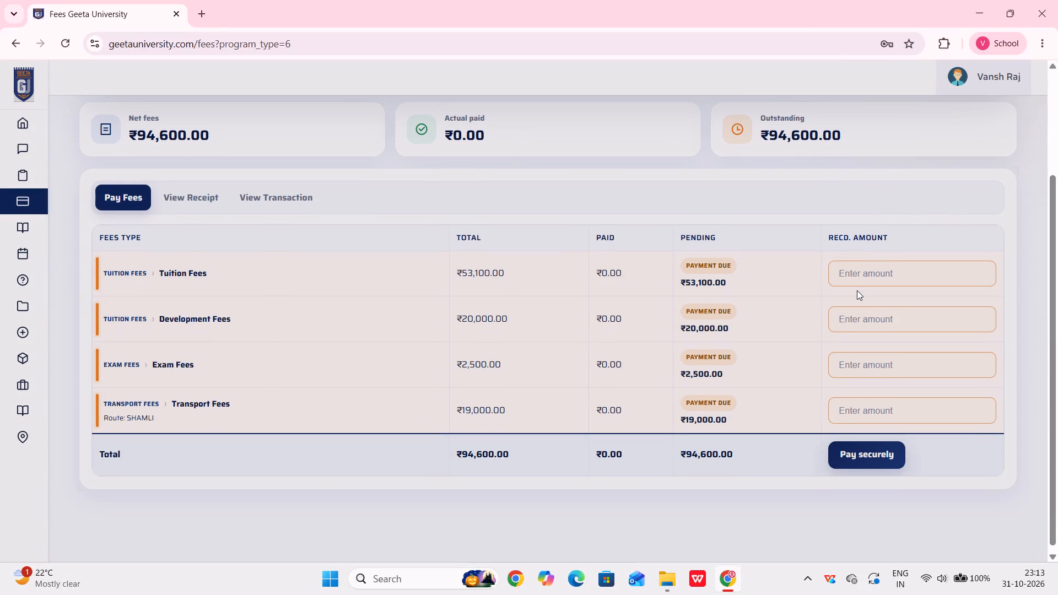
scroll(857, 290, "down", 1)
left_click(1057, 0)
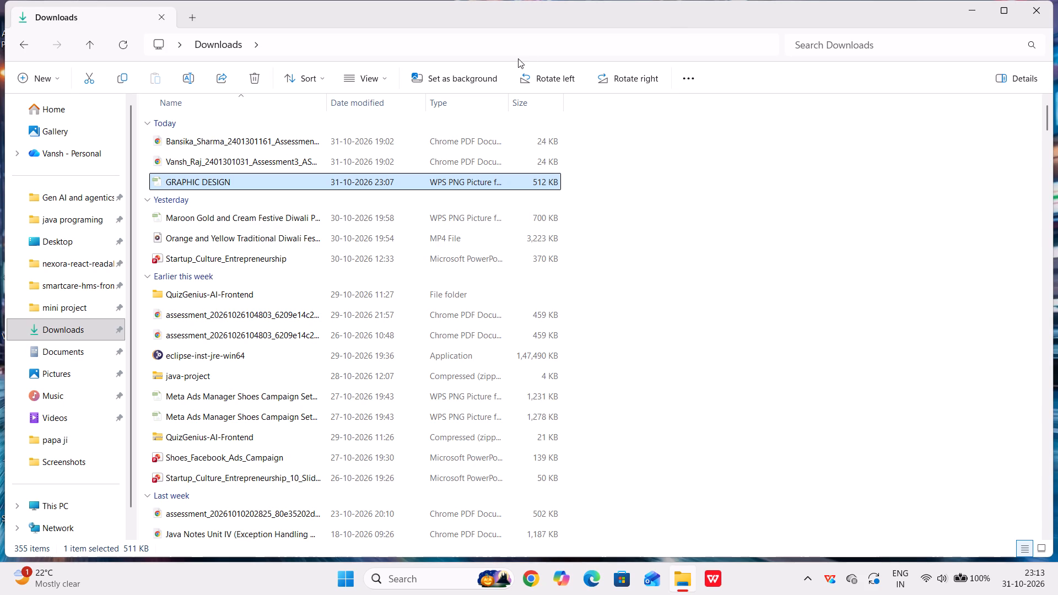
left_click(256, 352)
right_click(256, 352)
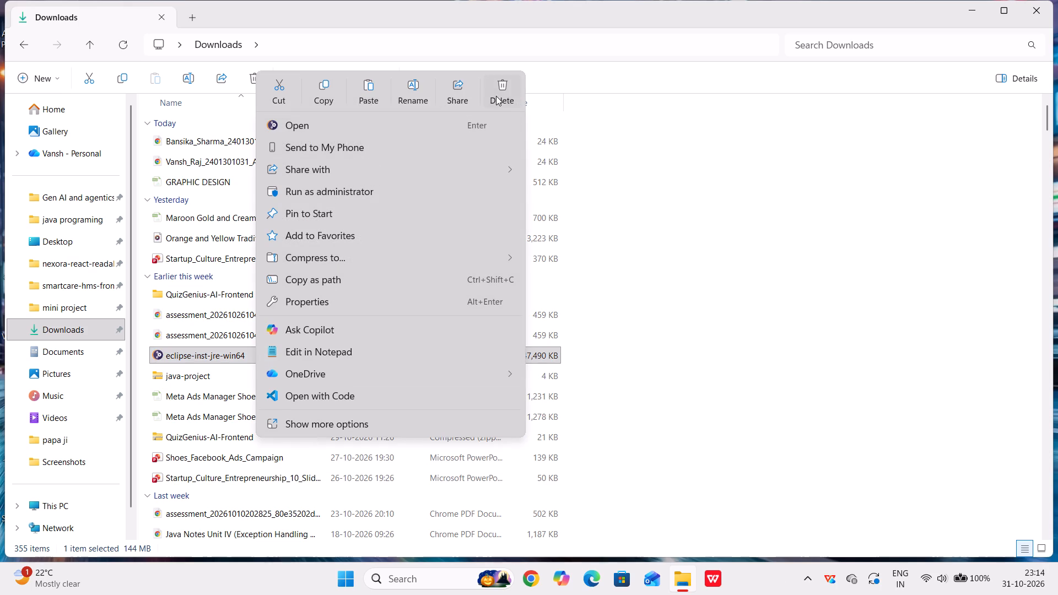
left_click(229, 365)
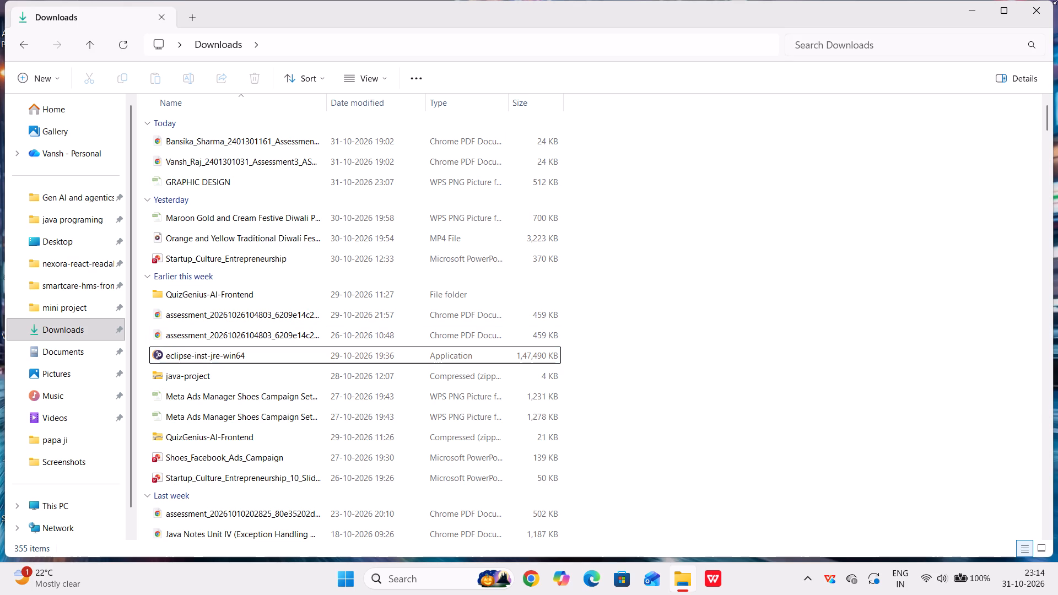
Close the Downloads folder window to return to the desktop.
left_click(1057, 0)
double_click(1049, 6)
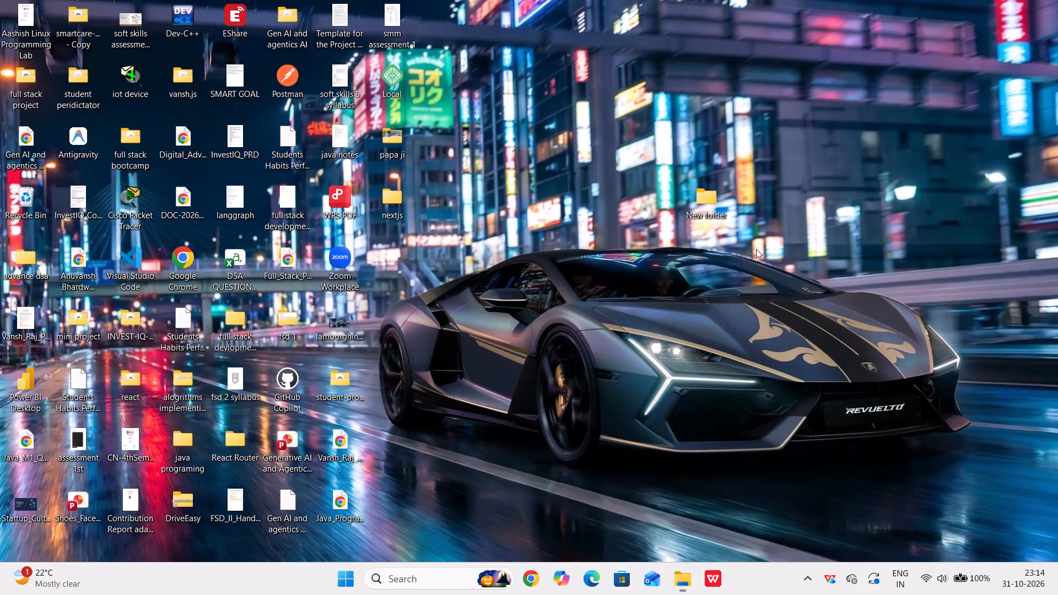
Open Google Chrome with the Geeta University profile and search Google for "ind vs nz".
left_click(539, 569)
left_click(353, 334)
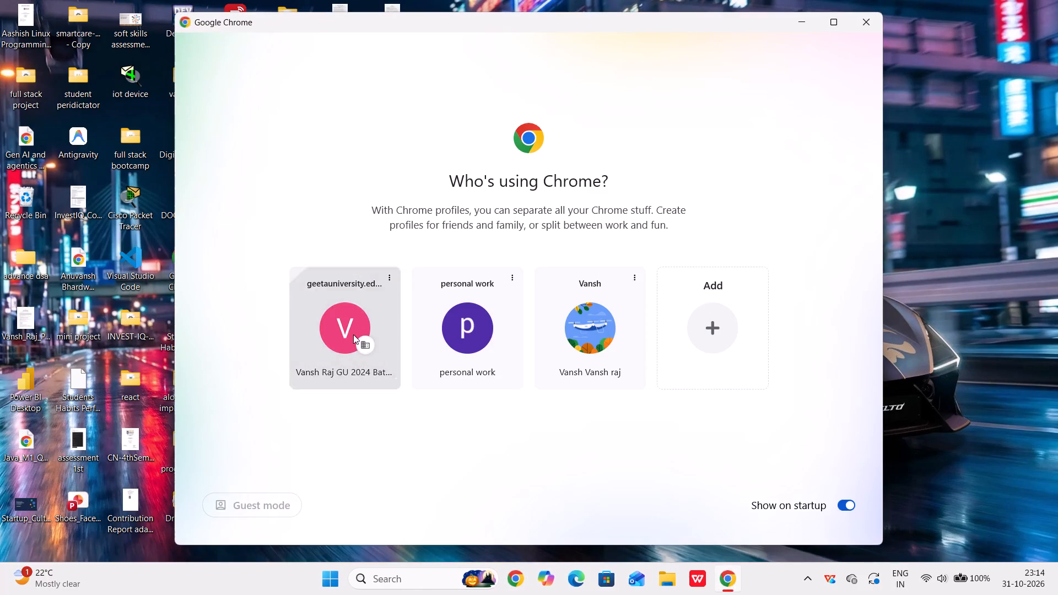
type("ind")
key("space")
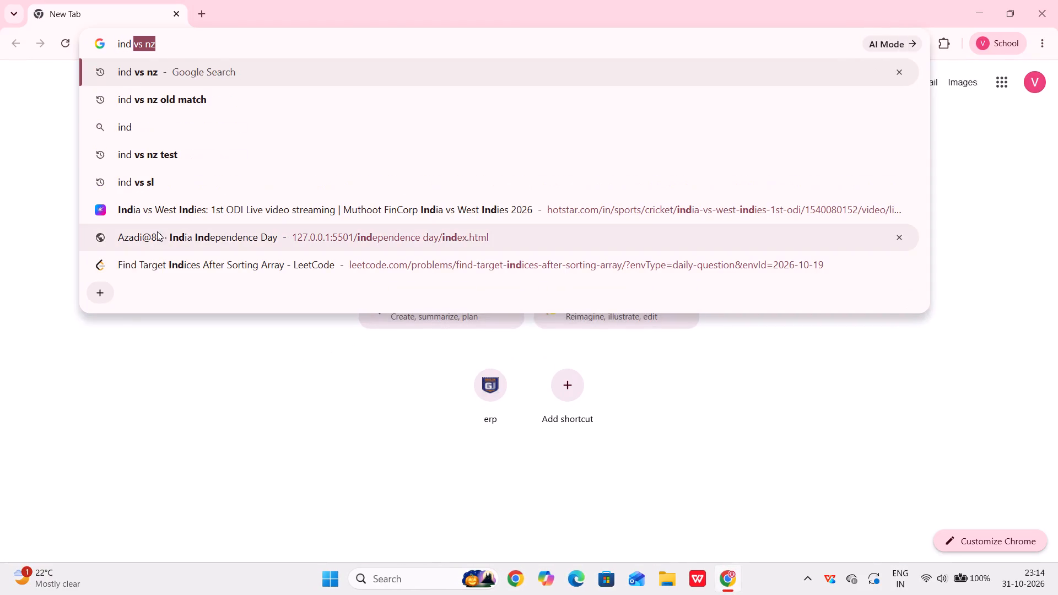
left_click(175, 64)
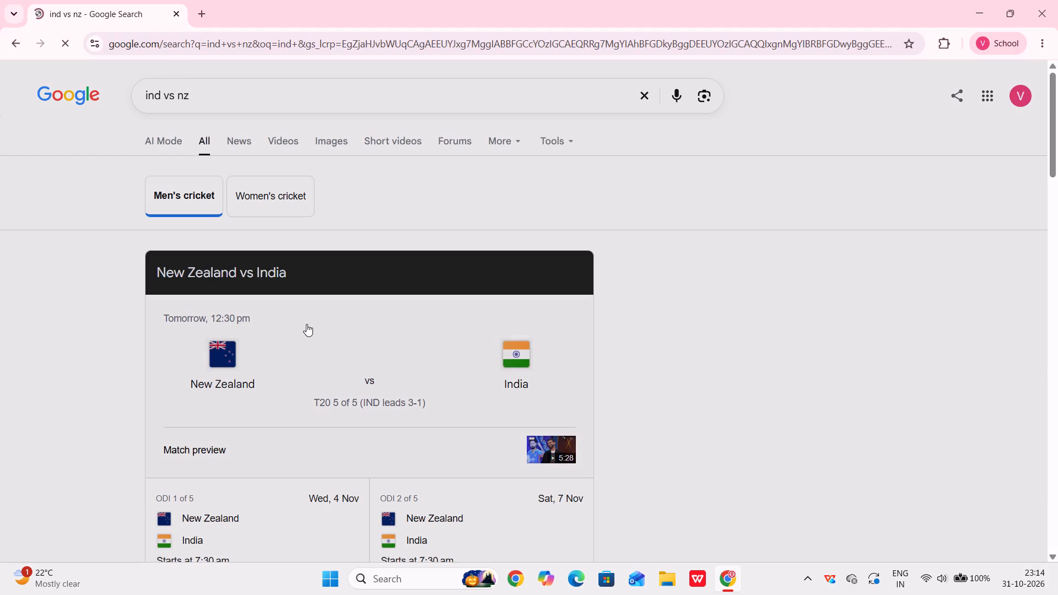
Open the New Zealand vs India match details, read through the New Zealand squad to the venue, and close the browser.
scroll(306, 324, "down", 1)
left_click(306, 324)
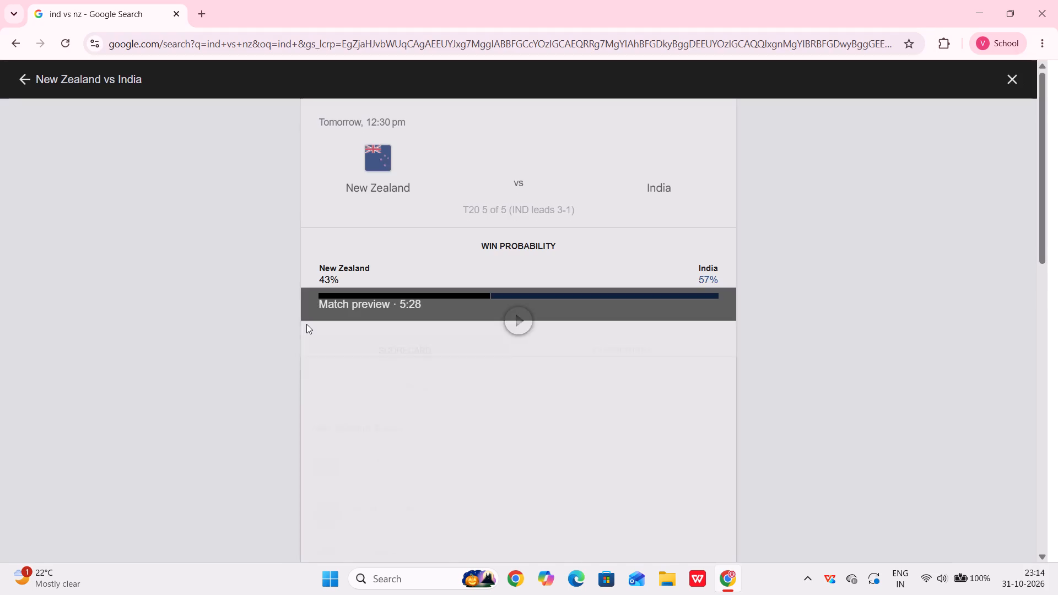
scroll(306, 324, "down", 2)
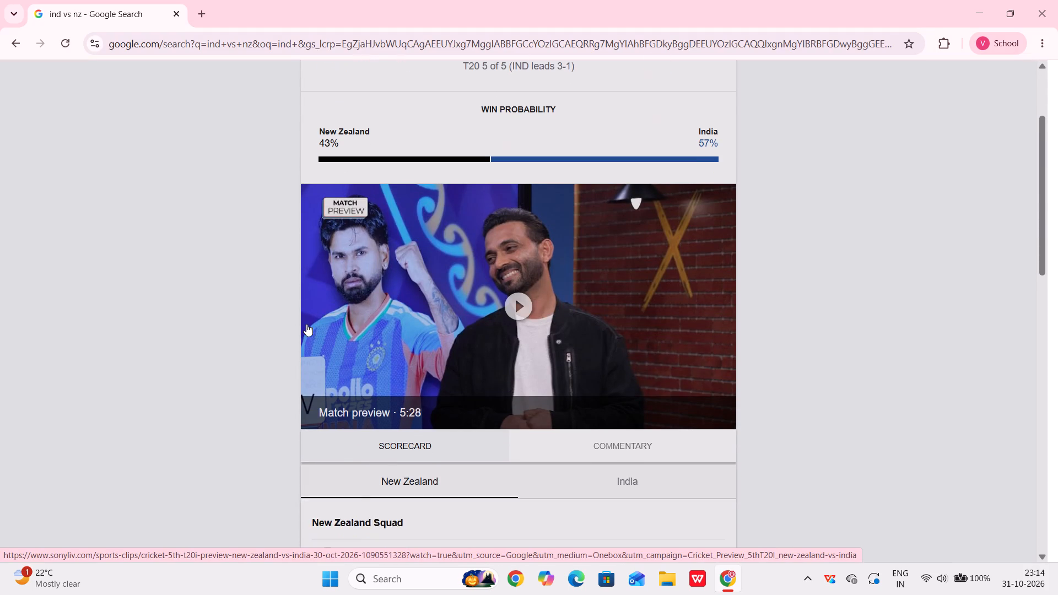
scroll(306, 324, "down", 1)
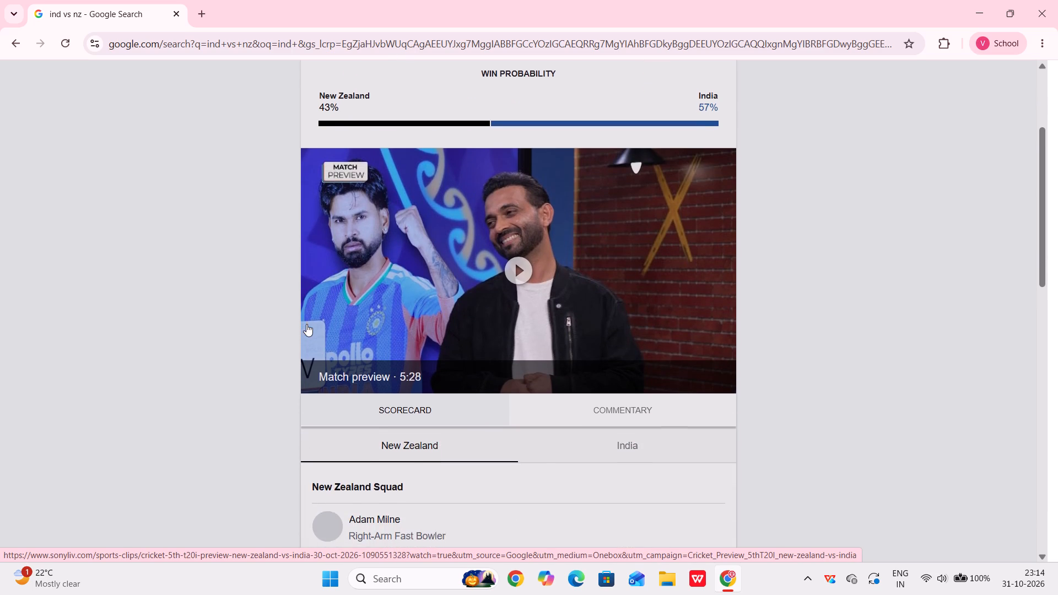
scroll(306, 324, "down", 2)
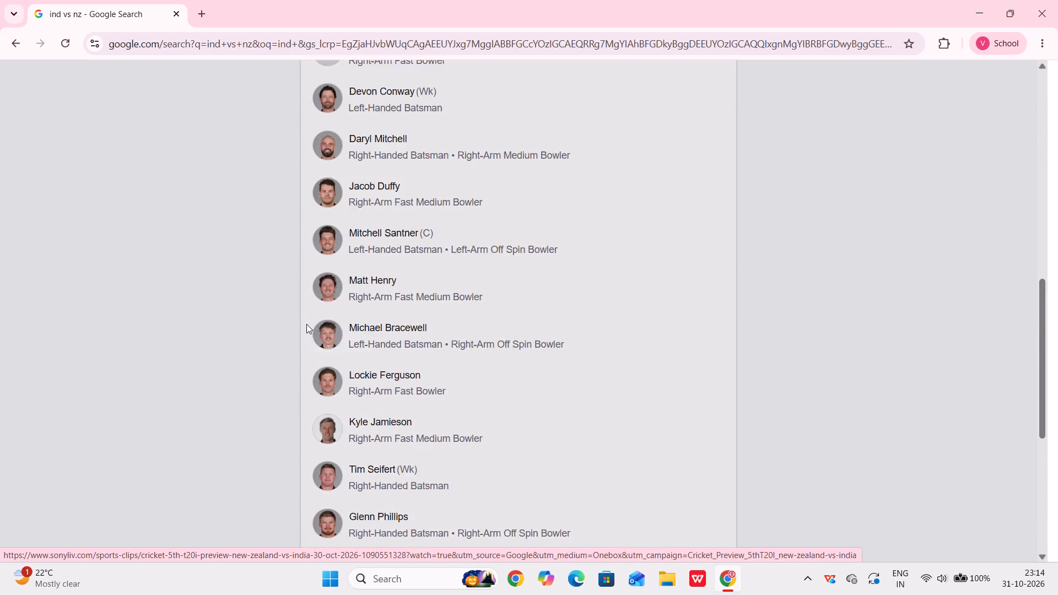
scroll(306, 324, "down", 2)
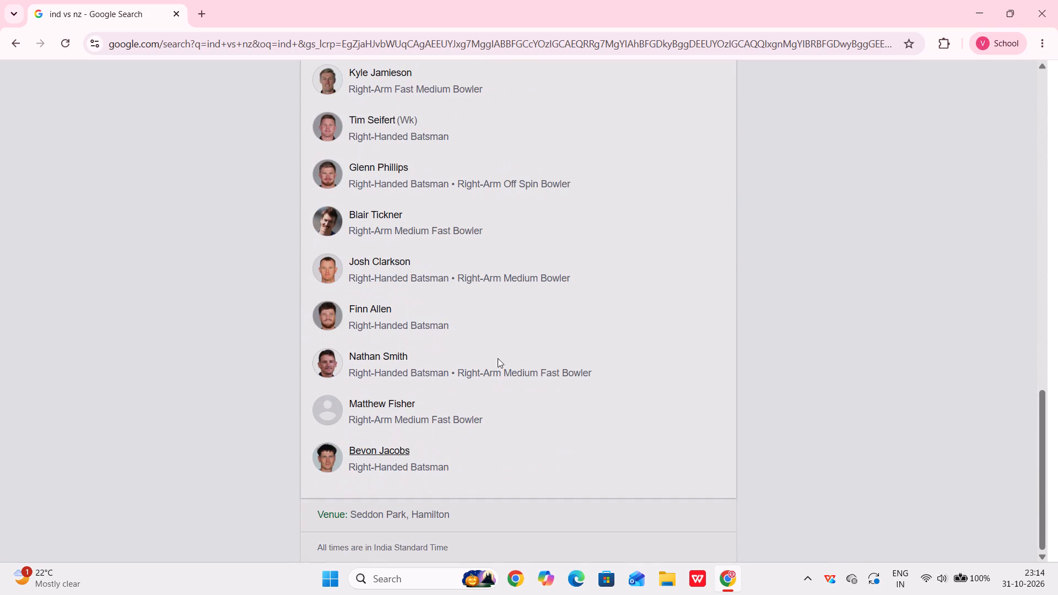
left_click(1057, 0)
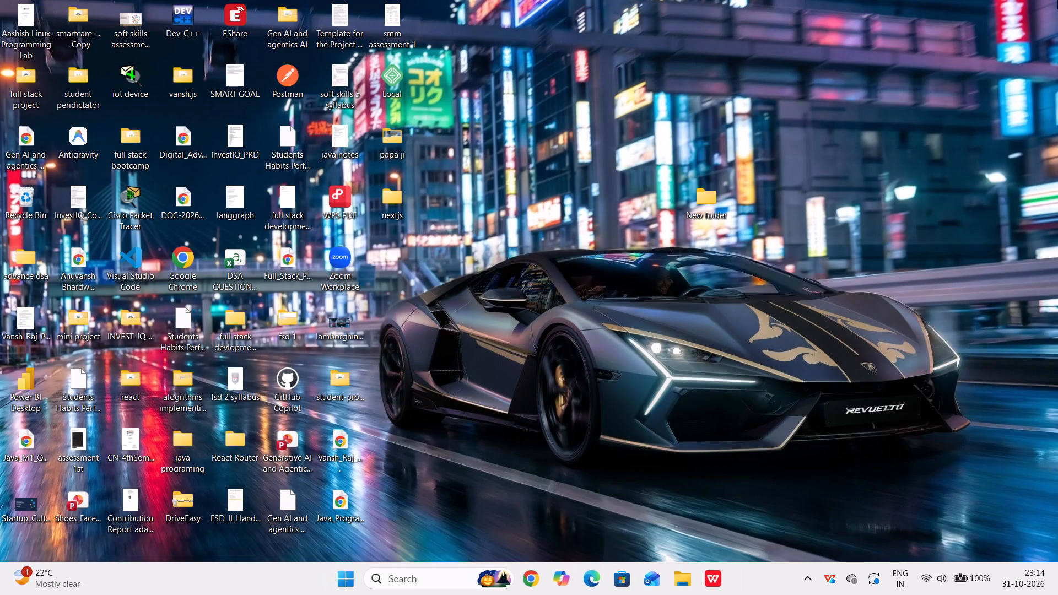
Open the Shut Down Windows dialog from the desktop.
key("alt+F4")
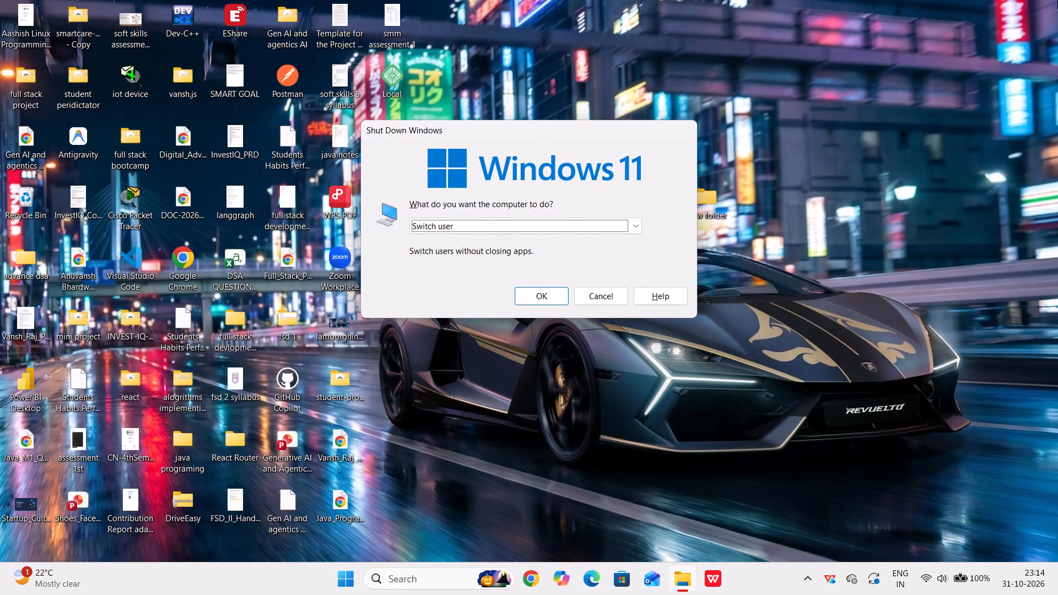